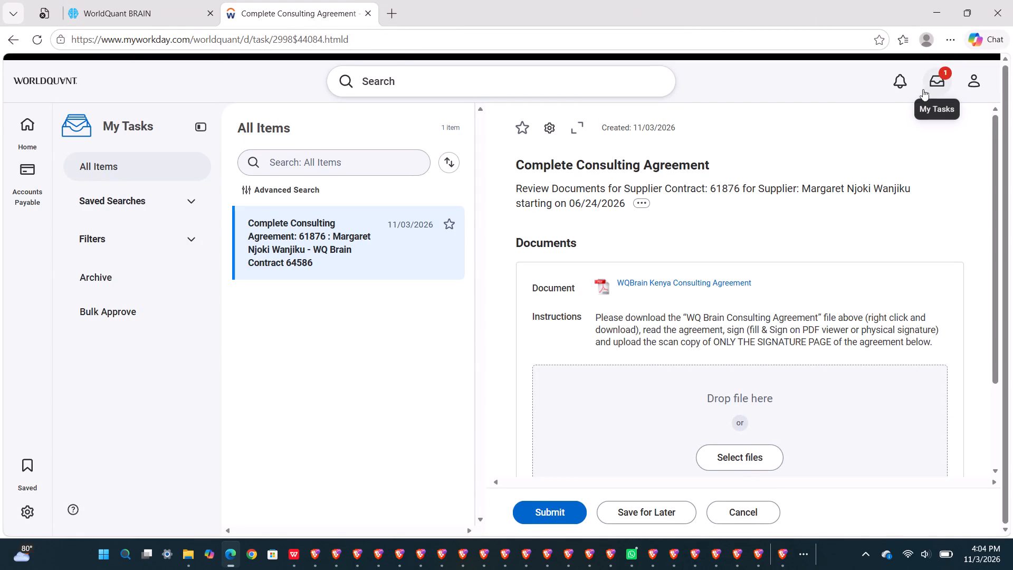
# Look over the Complete Consulting Agreement task, switch to the WorldQuant BRAIN simulation page and close the agreement page.
pyautogui.scroll(-3, 812, 185)
pyautogui.scroll(1, 812, 185)
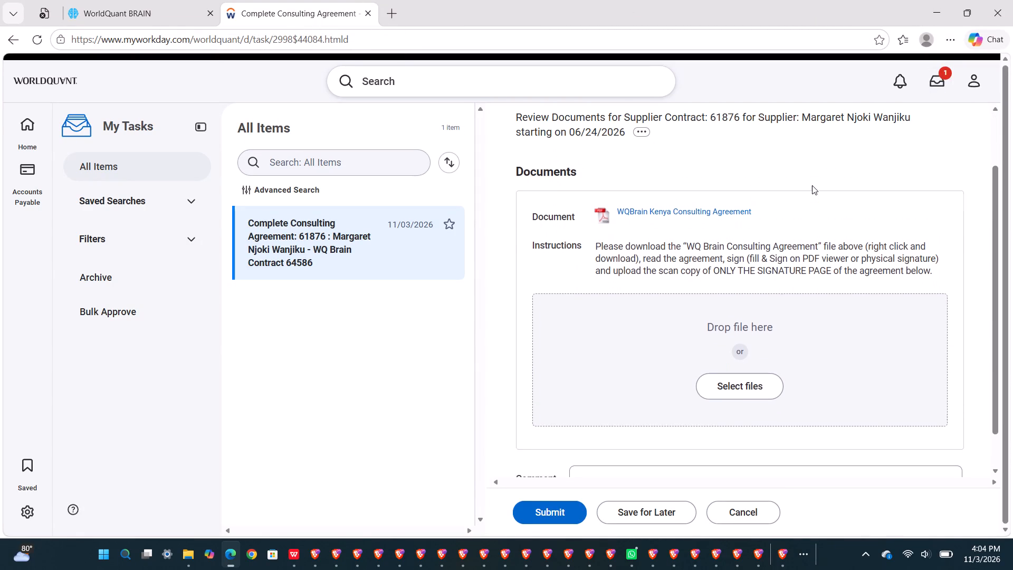
pyautogui.scroll(1, 812, 185)
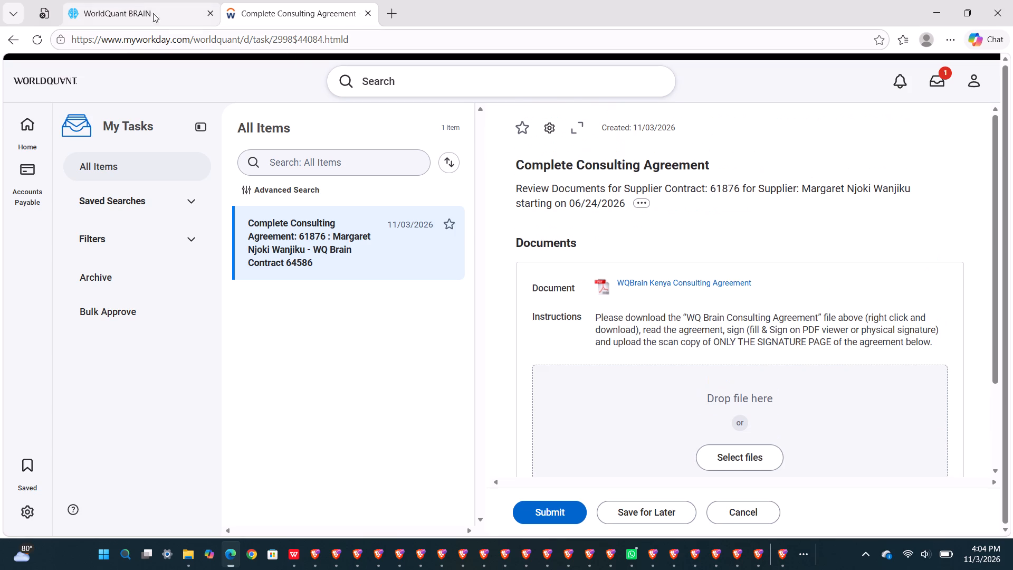
pyautogui.click(140, 0)
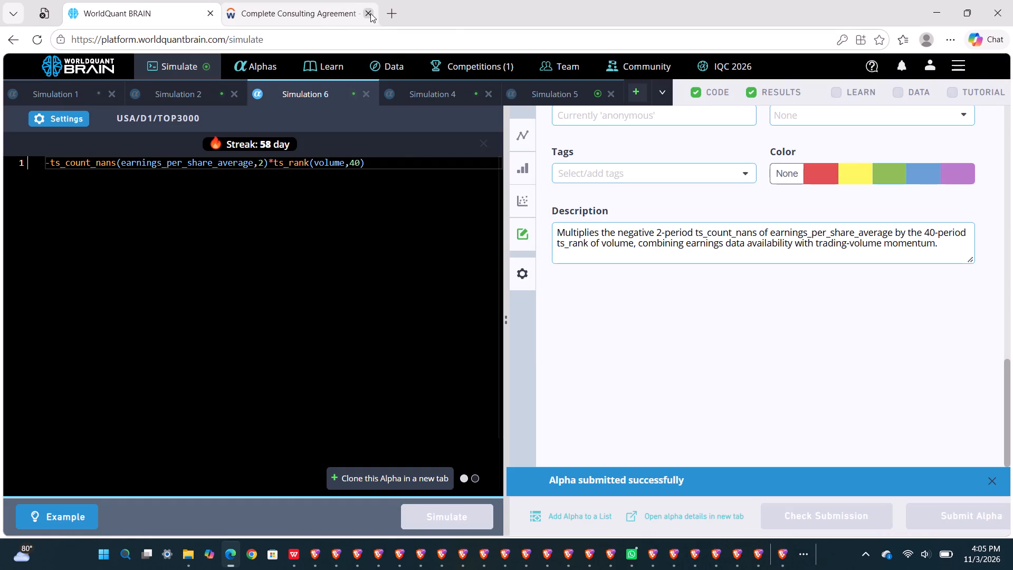
pyautogui.click(370, 13)
# Compare the code, self-correlation and testing status of the alphas in Simulation 2 and Simulation 6.
pyautogui.moveTo(400, 205); pyautogui.dragTo(302, 164)
pyautogui.click(169, 92)
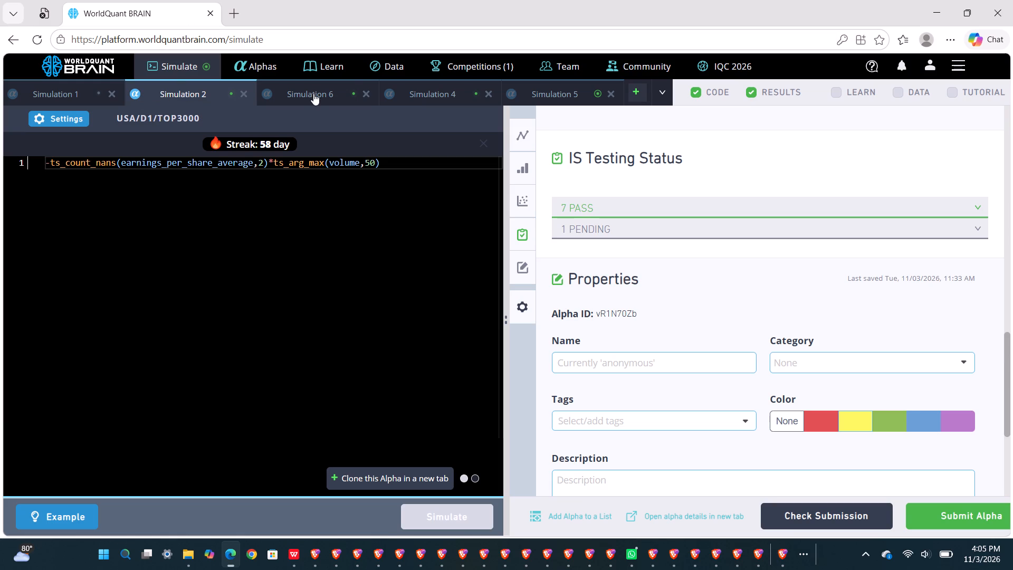
pyautogui.hscroll(1, 676, 230)
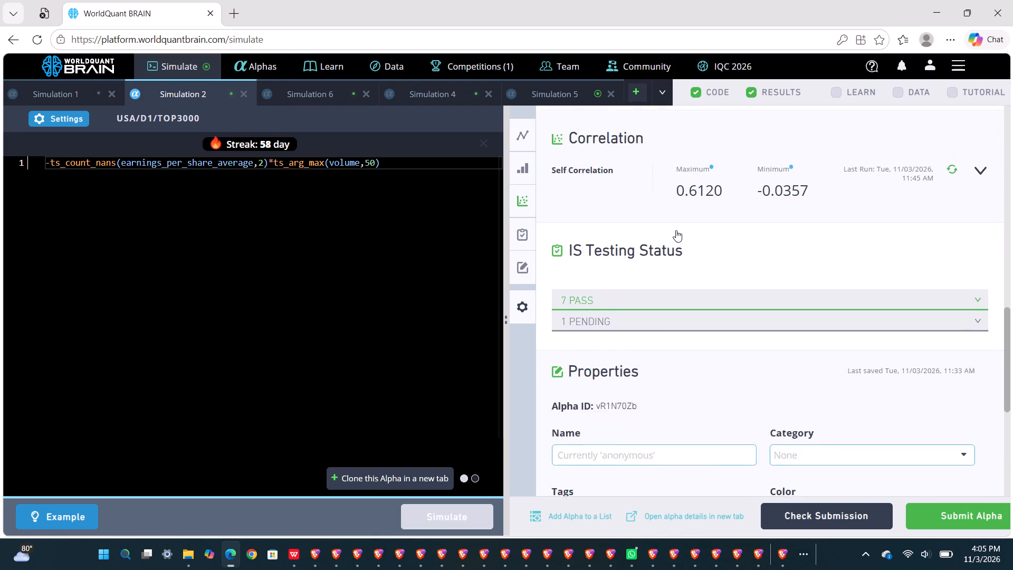
pyautogui.click(316, 90)
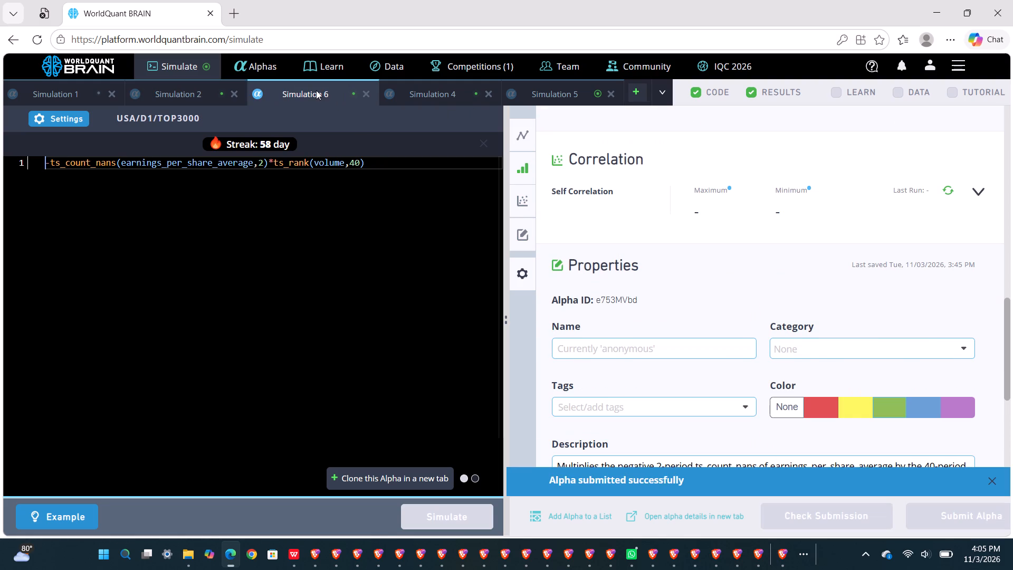
pyautogui.click(187, 94)
# Fill the Simulation 2 alpha's description with the previously copied text beginning "Multiplies the negative 2-period ts_count_nans of earnings_per_share_average by the 40-period".
pyautogui.scroll(-2, 801, 293)
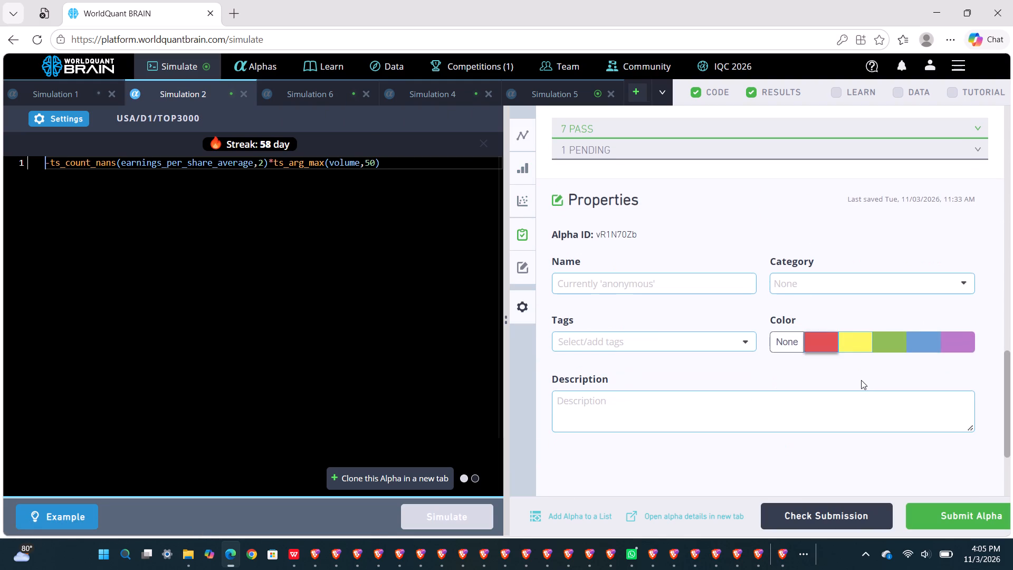
pyautogui.scroll(-3, 869, 397)
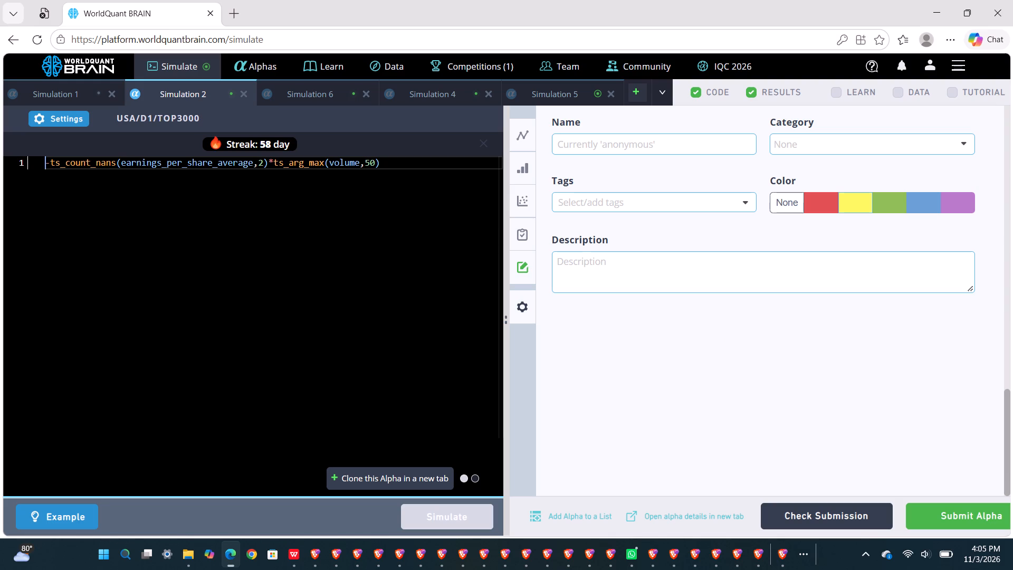
pyautogui.tripleClick(157, 167)
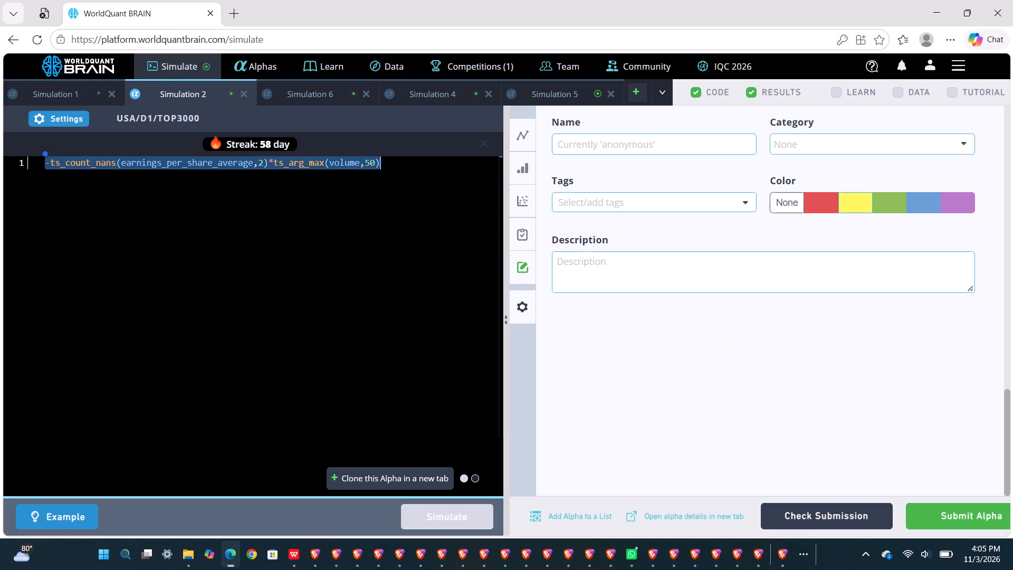
pyautogui.scroll(-3, 796, 350)
pyautogui.click(664, 263)
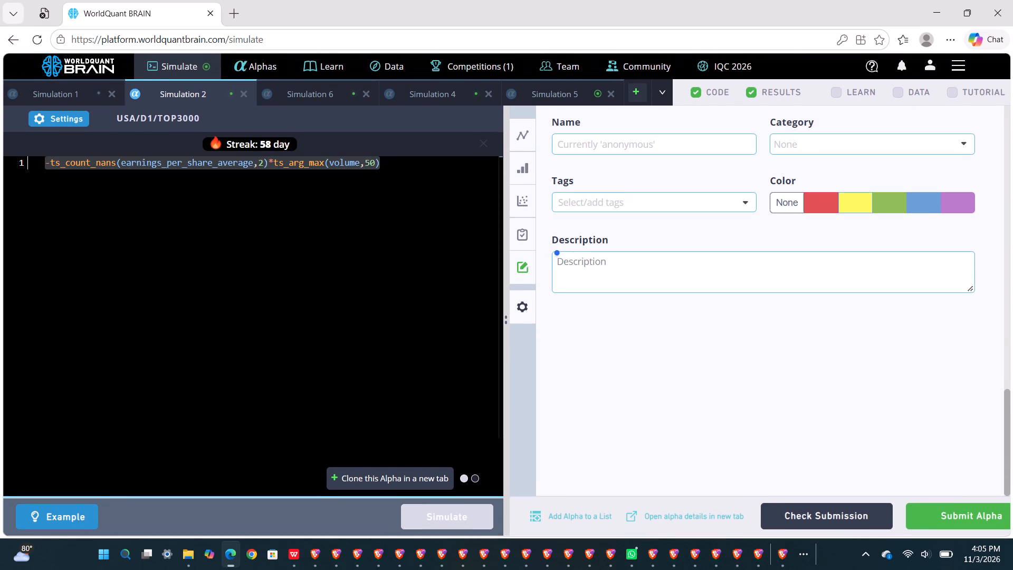
pyautogui.hotkey('ctrl', 'v')
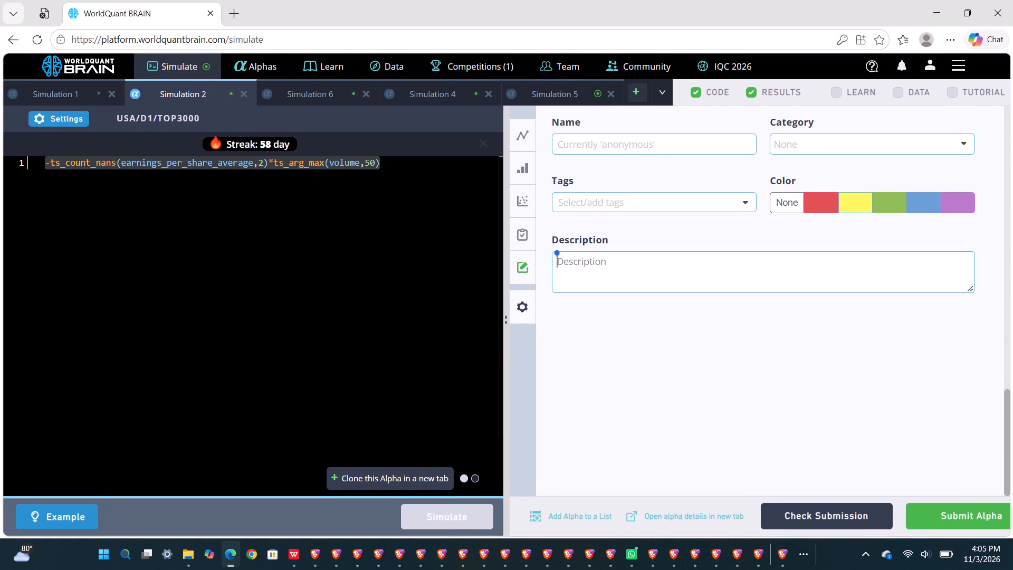
pyautogui.click(657, 276)
pyautogui.press('super+v')
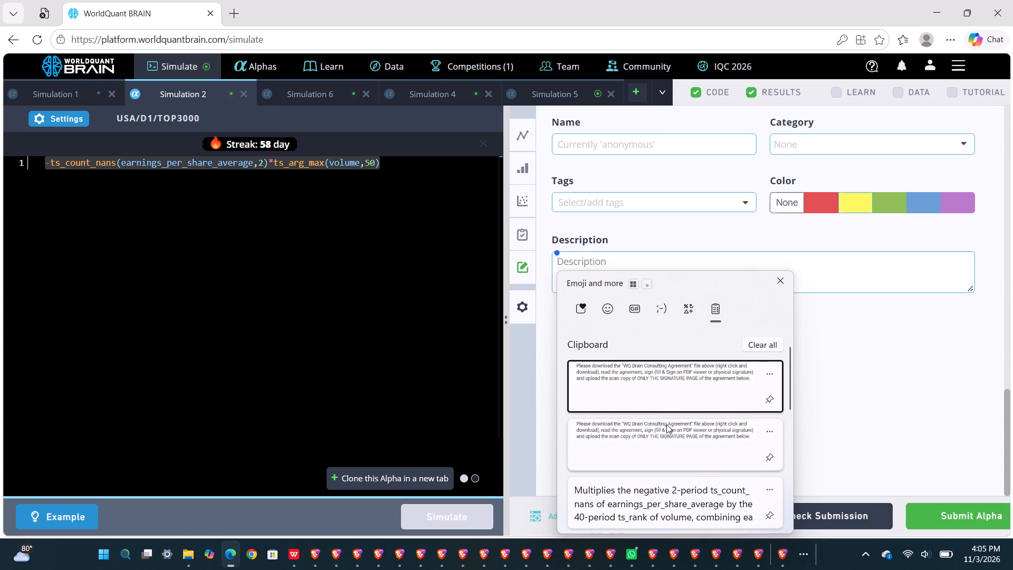
pyautogui.scroll(-1, 665, 450)
pyautogui.click(656, 470)
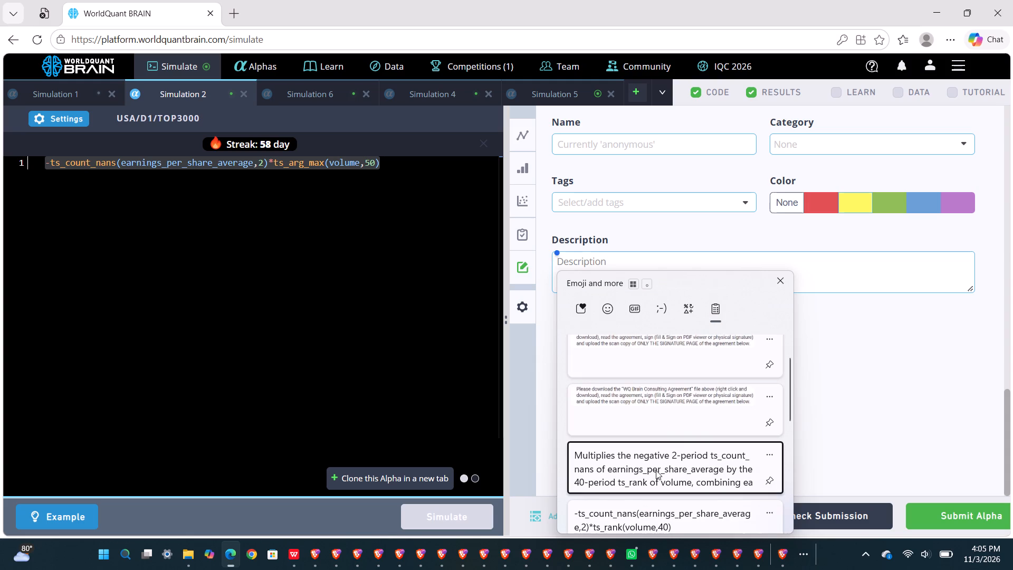
pyautogui.hotkey('ctrl', 'v')
# Try to submit the Simulation 2 alpha and expand the failing entry under IS Testing Status.
pyautogui.click(939, 509)
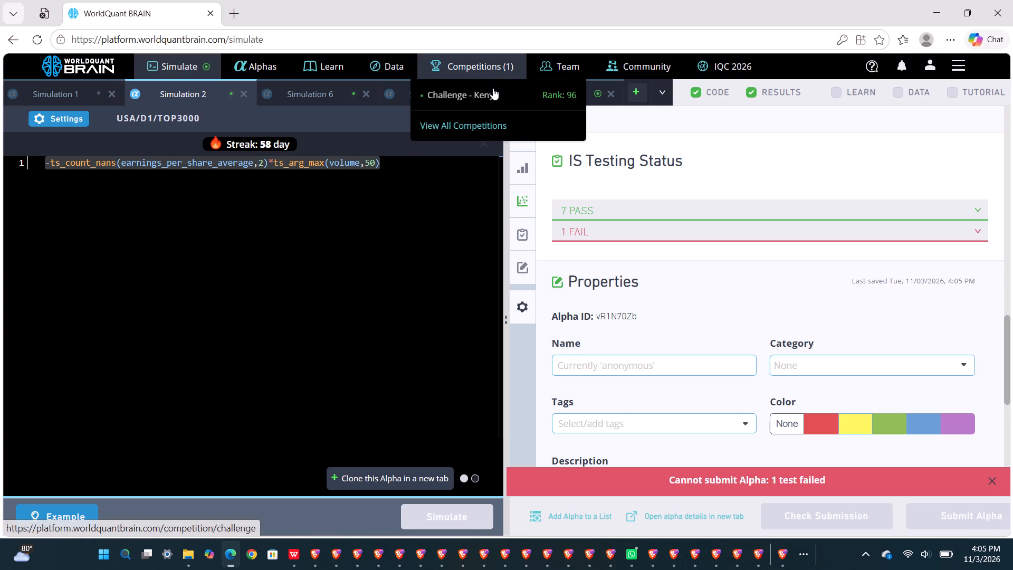
pyautogui.click(586, 234)
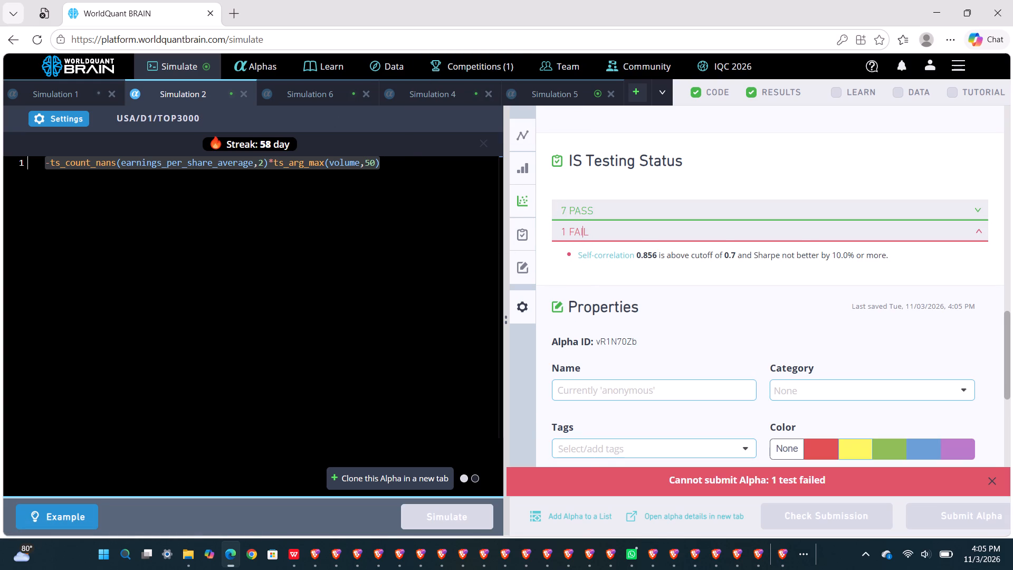
# Replace earnings_per_share_average with scl12_buzz in the Simulation 2 expression and run the simulation.
pyautogui.click(412, 214)
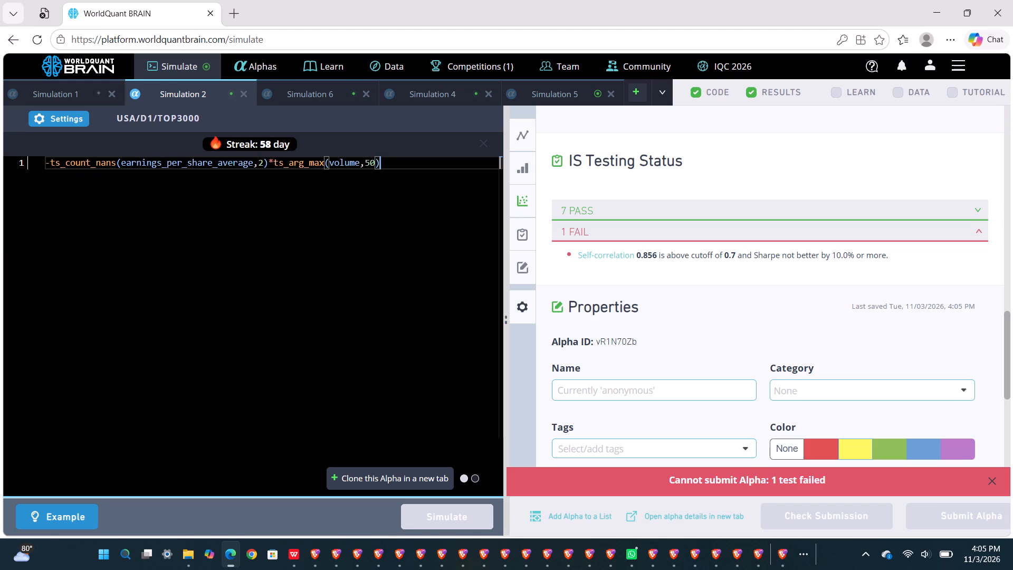
pyautogui.doubleClick(185, 167)
pyautogui.write('scl')
pyautogui.write('buz')
pyautogui.click(206, 178)
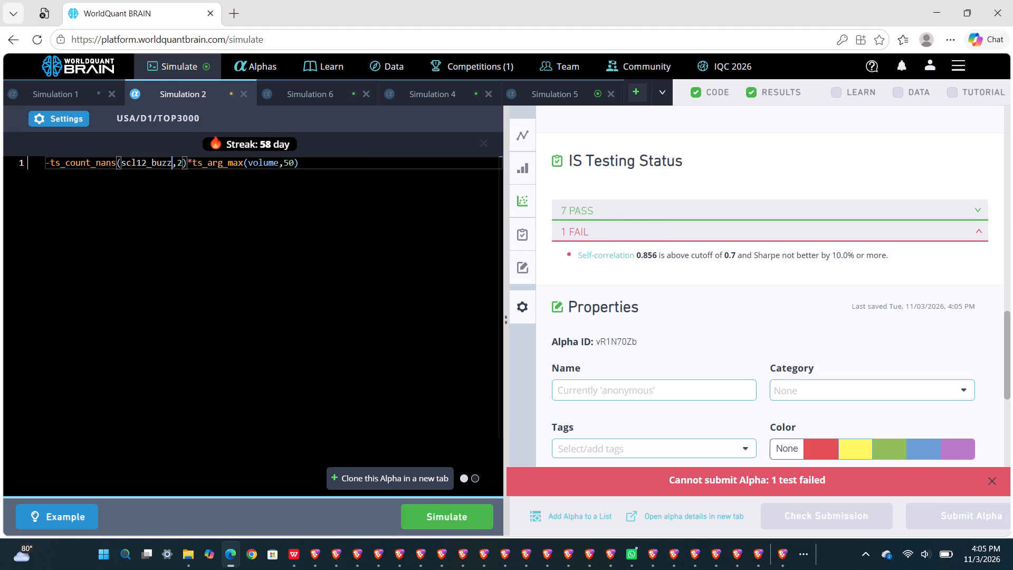
pyautogui.click(435, 507)
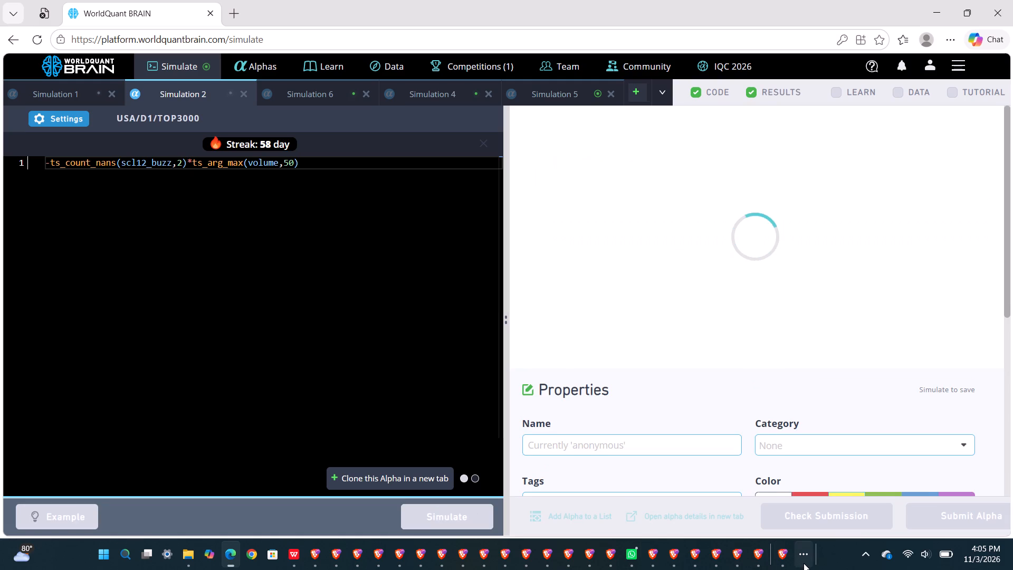
# Show the remaining open app windows to switch to another one.
pyautogui.click(804, 563)
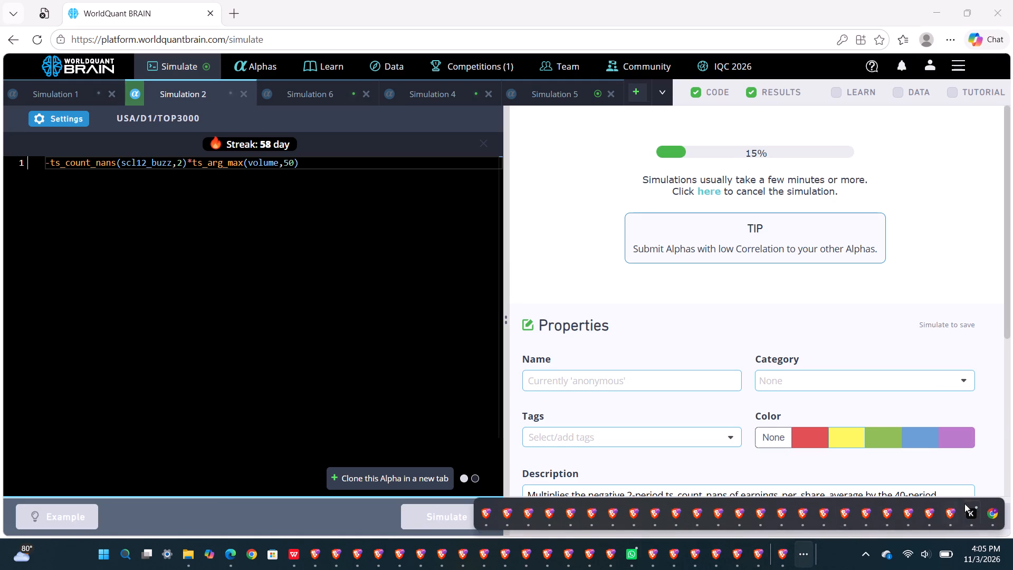
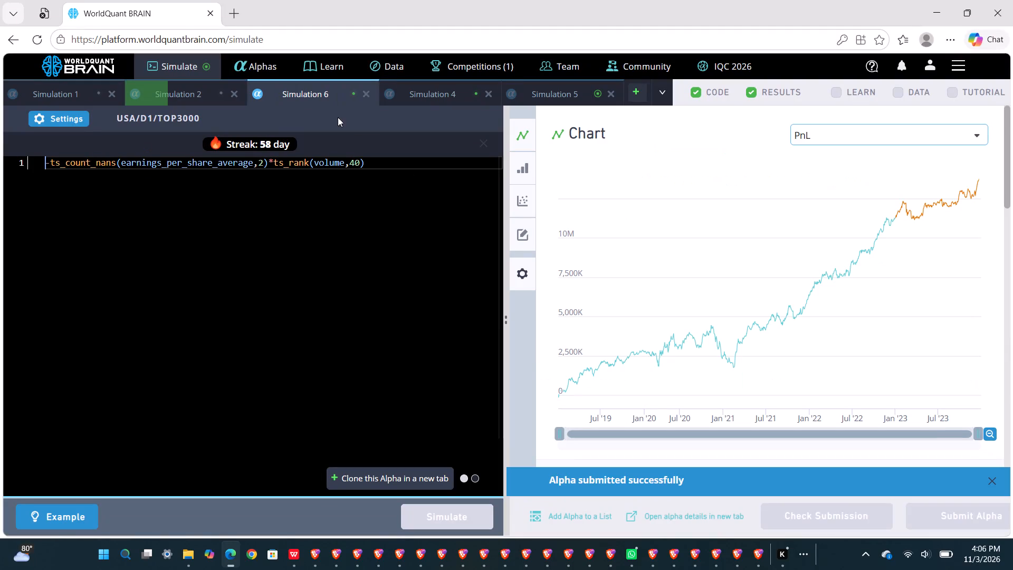
# Select the earnings_per_share_average field name in the Simulation 6 expression.
pyautogui.scroll(-4, 645, 327)
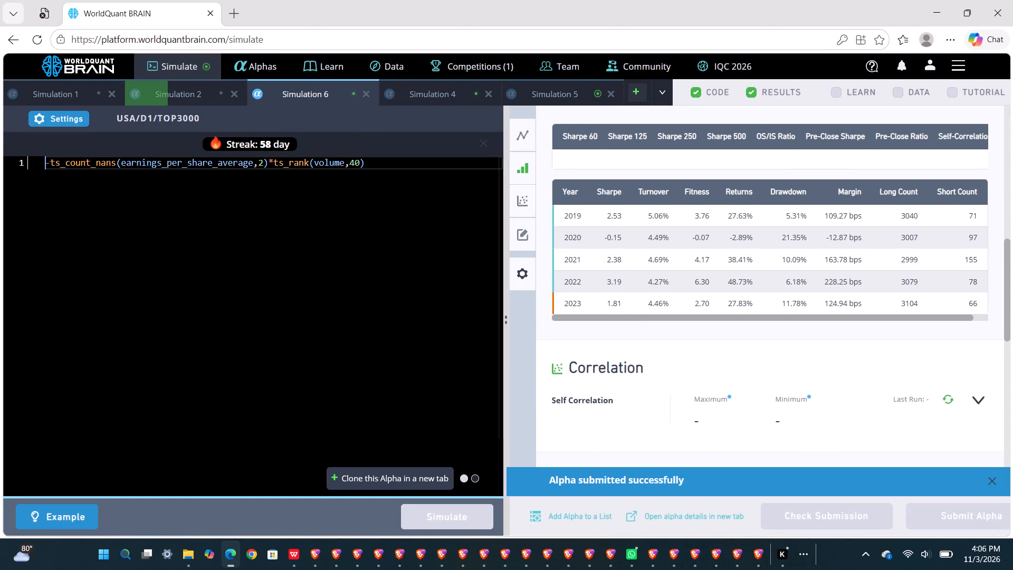
pyautogui.doubleClick(177, 164)
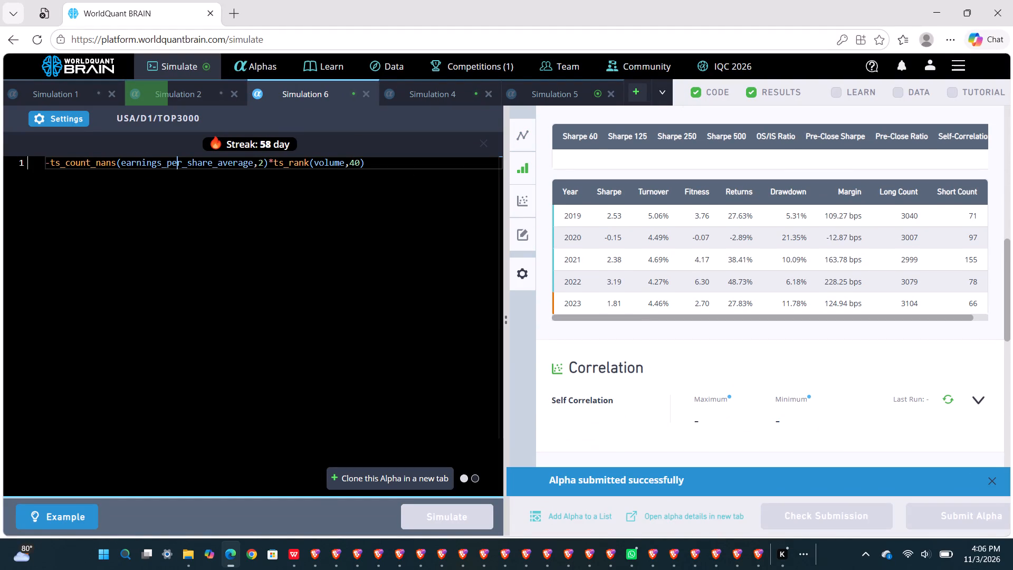
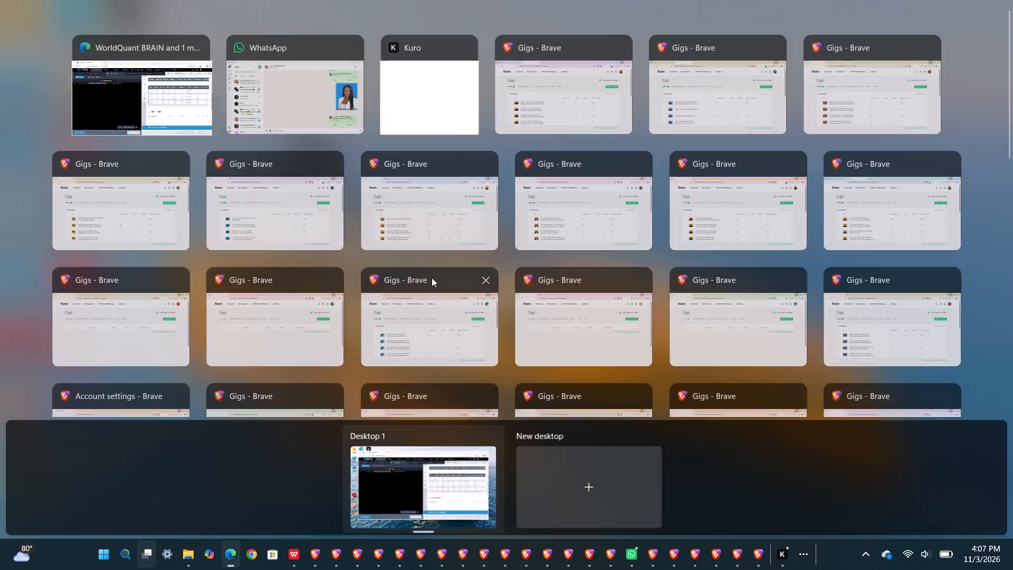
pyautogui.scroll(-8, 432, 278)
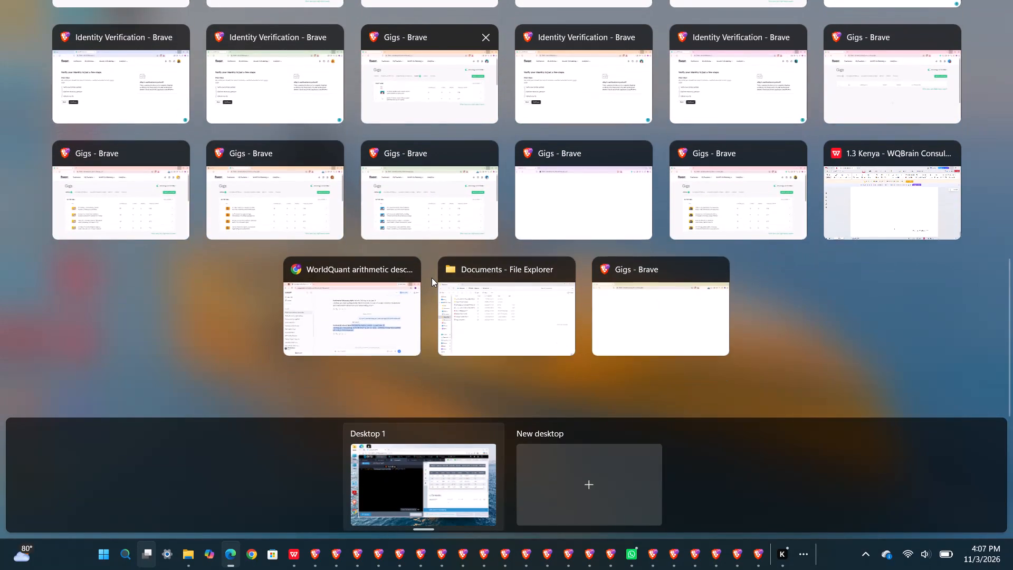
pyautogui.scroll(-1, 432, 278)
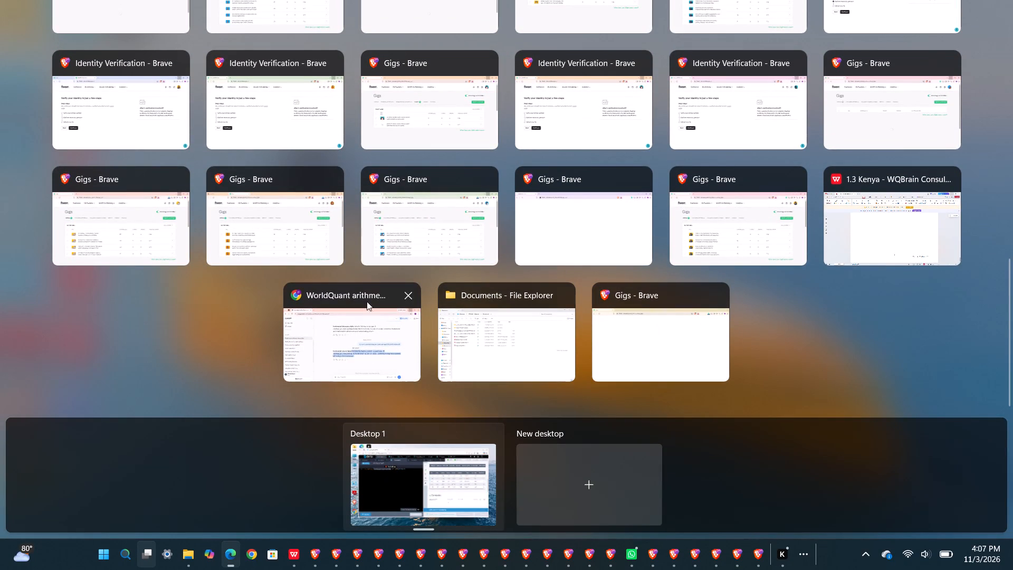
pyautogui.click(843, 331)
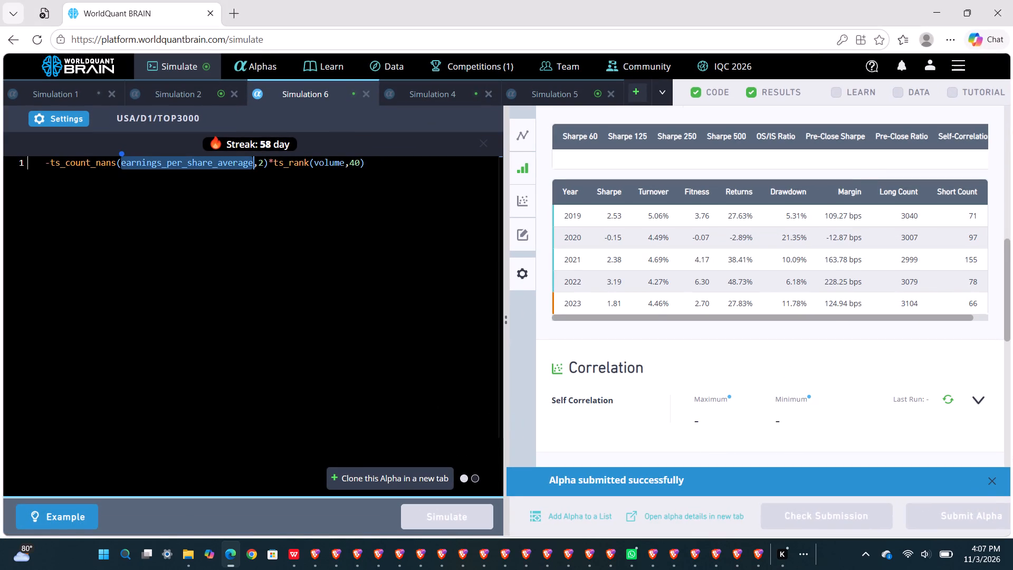
# Switch to Simulation 2 and expand the failed tests in its IS Testing Status to examine them.
pyautogui.click(197, 98)
pyautogui.scroll(-1, 757, 416)
pyautogui.click(770, 518)
pyautogui.scroll(-1, 785, 410)
pyautogui.click(758, 377)
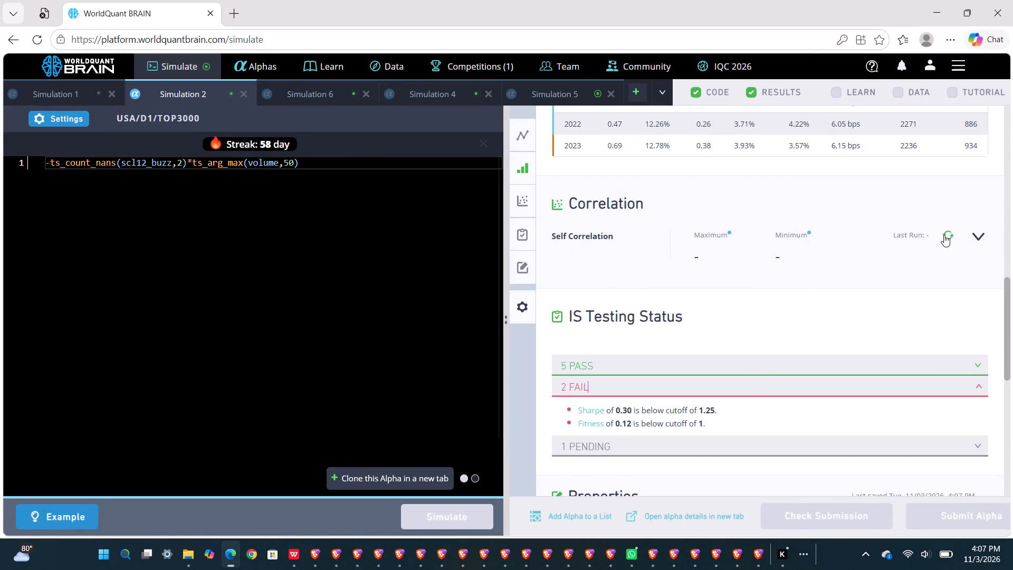
# Run the self-correlation check on the Simulation 2 alpha.
pyautogui.click(948, 232)
pyautogui.scroll(-1, 819, 226)
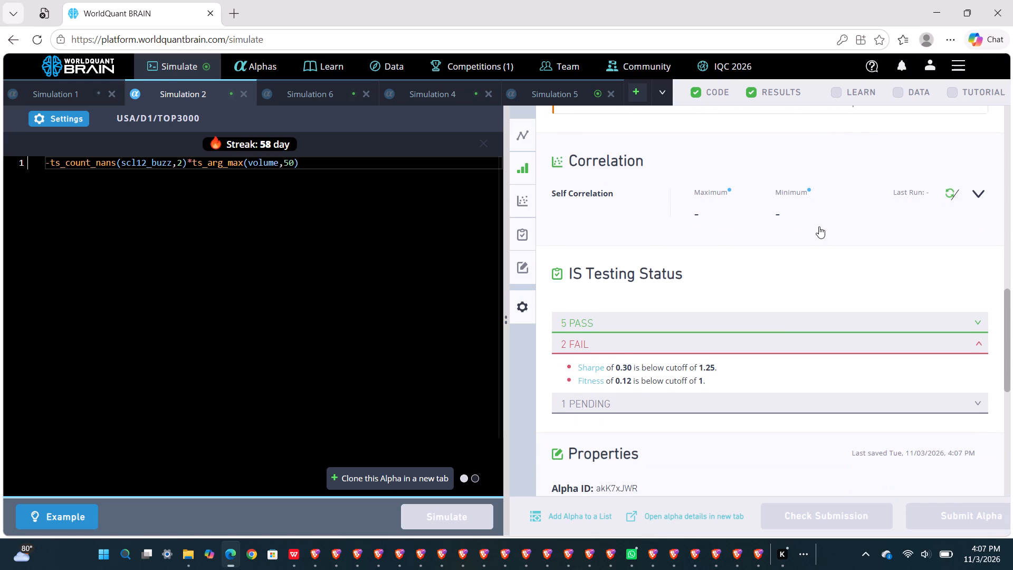
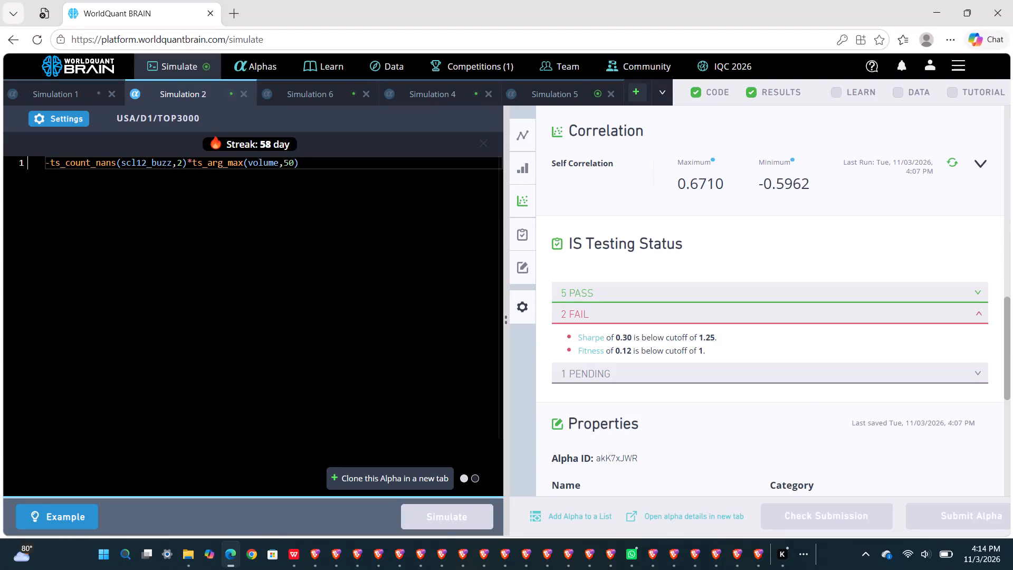
# Replace the ts_arg_max operator with ts_rank in the Simulation 2 expression and simulate the revised alpha.
pyautogui.doubleClick(209, 159)
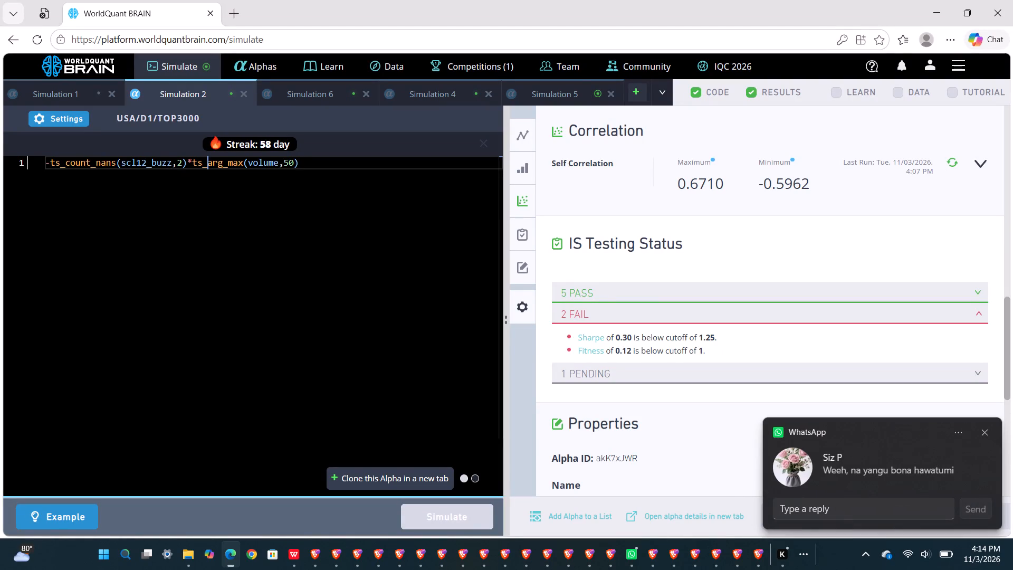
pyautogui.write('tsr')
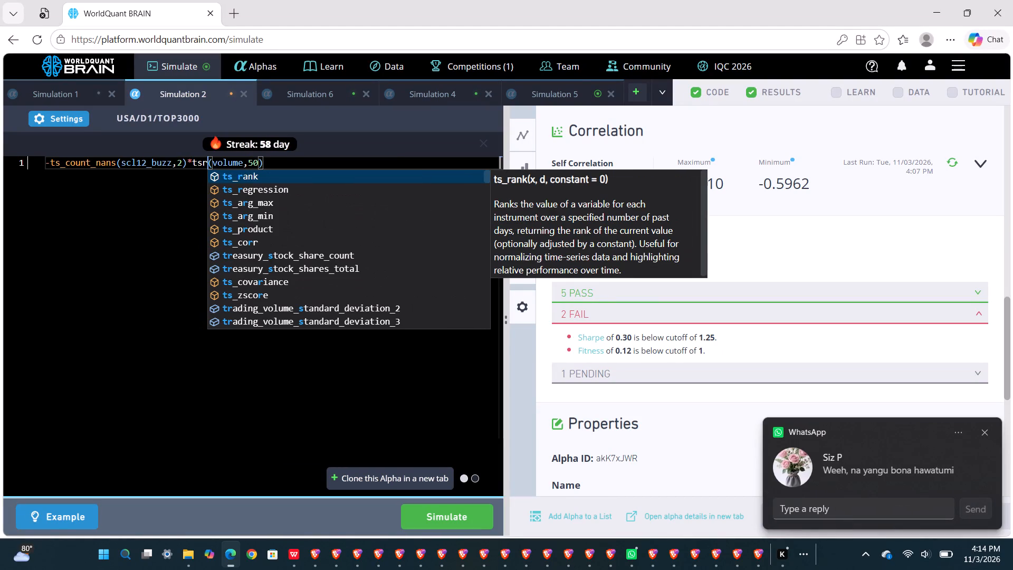
pyautogui.click(260, 180)
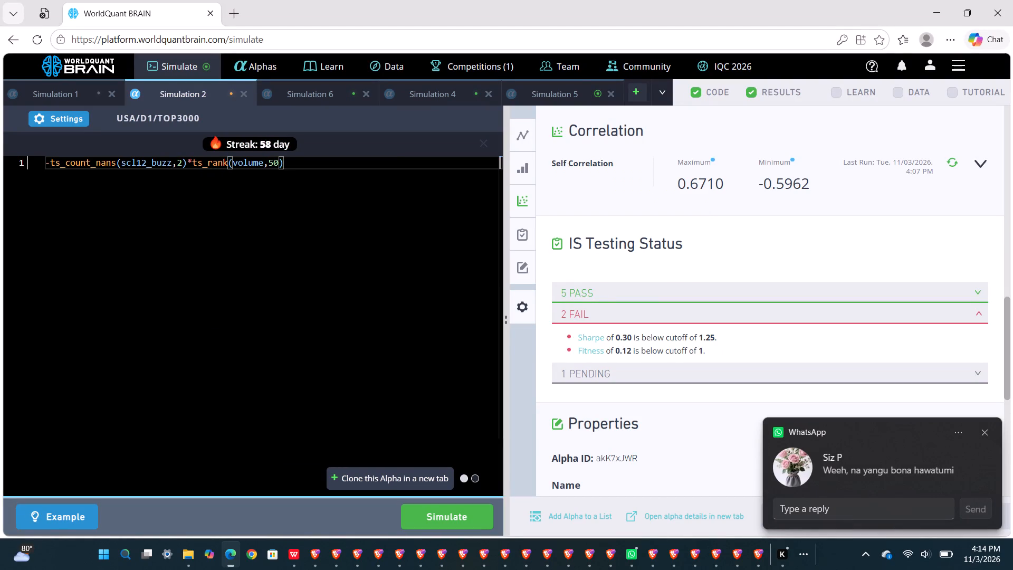
pyautogui.click(460, 509)
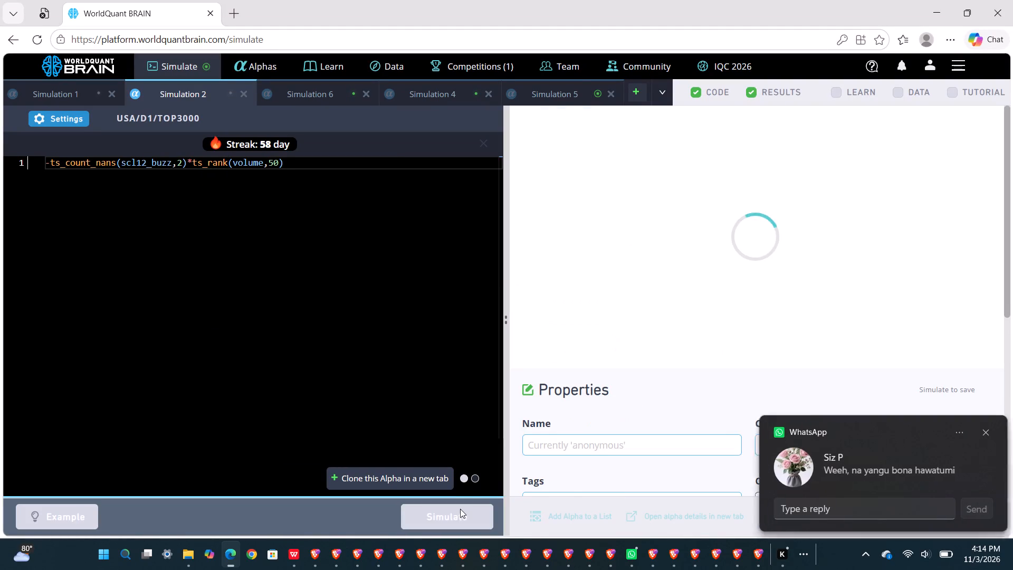
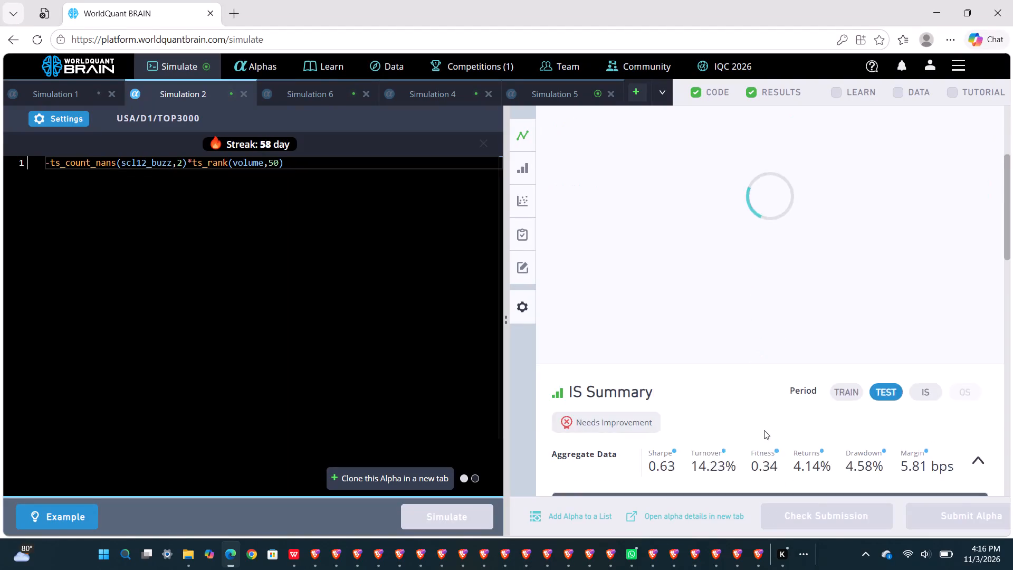
# Expand the failed tests in the IS Testing Status of the Simulation 2 alpha to examine them.
pyautogui.scroll(-3, 764, 430)
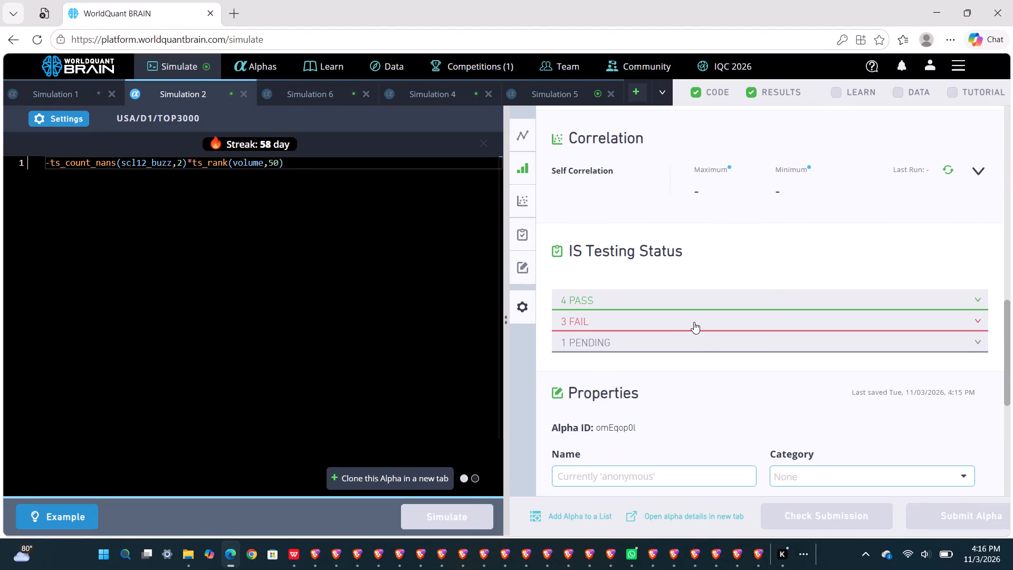
pyautogui.click(694, 322)
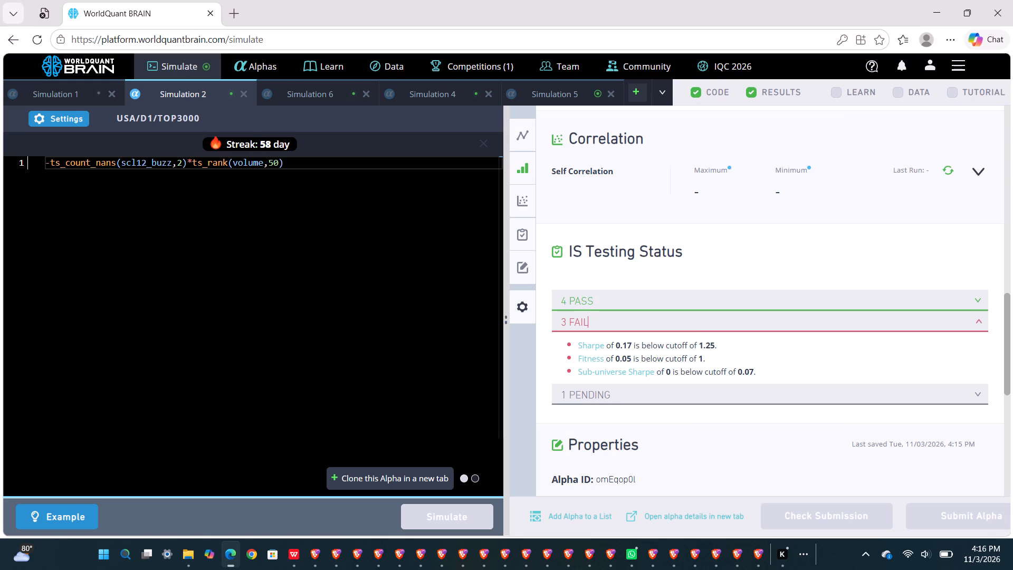
# Select the ts_rank operator in the Simulation 2 alpha expression for editing.
pyautogui.doubleClick(218, 164)
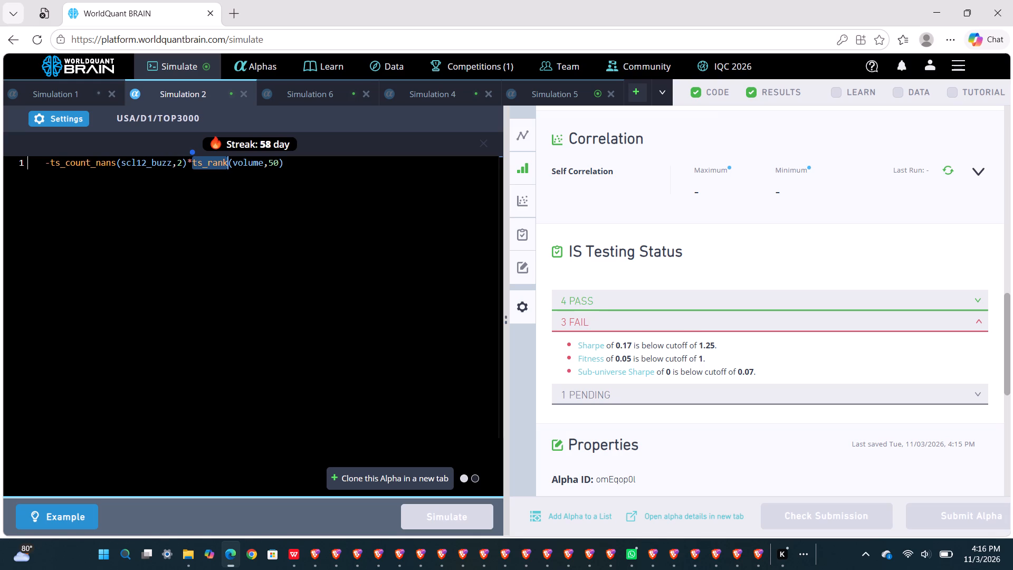
# Re-simulate the Simulation 2 alpha with ts_arg_max replacing ts_rank and the ts_count_nans lookback set to 50.
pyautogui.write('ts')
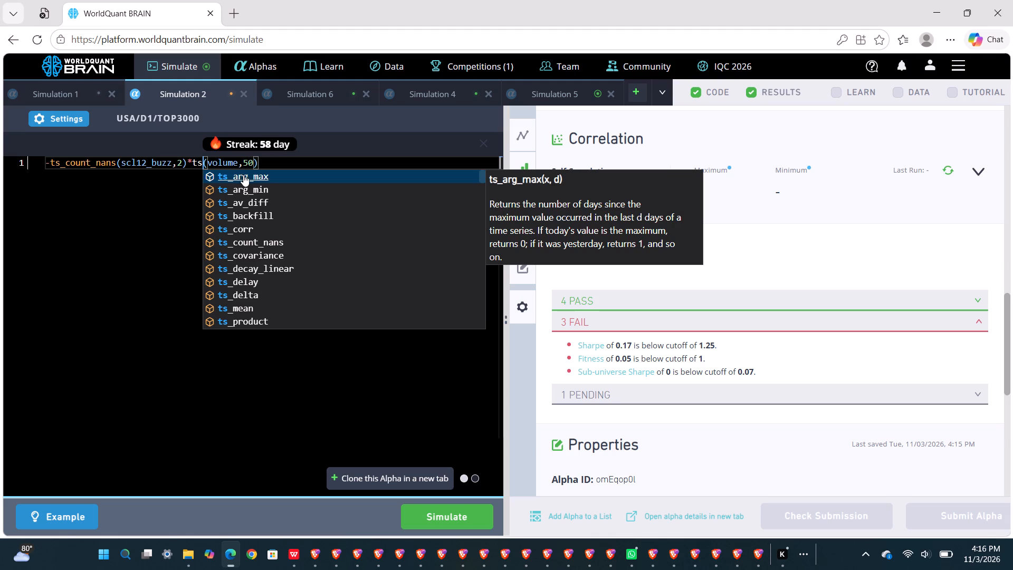
pyautogui.click(246, 176)
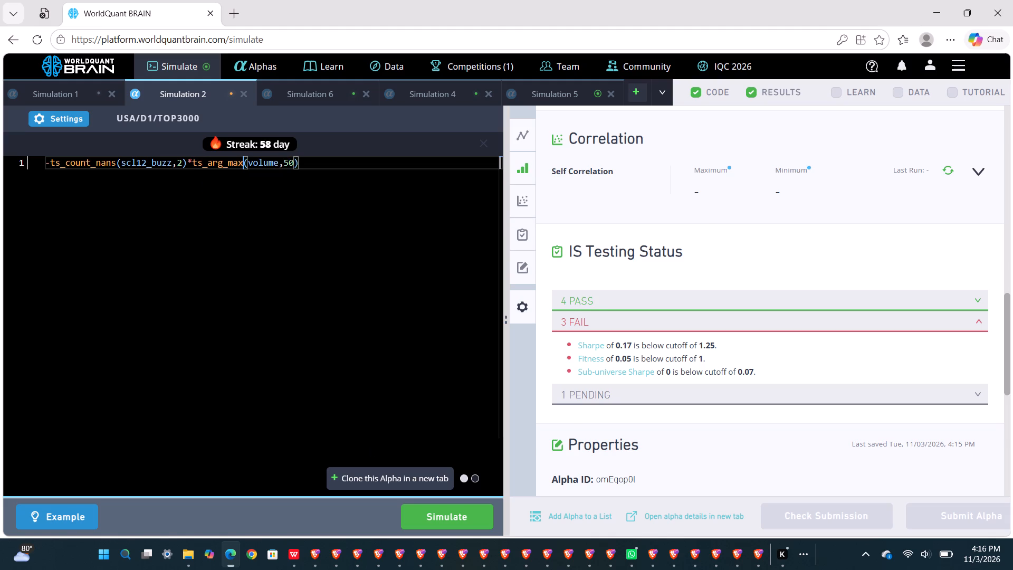
pyautogui.click(181, 161)
pyautogui.press('BackSpace')
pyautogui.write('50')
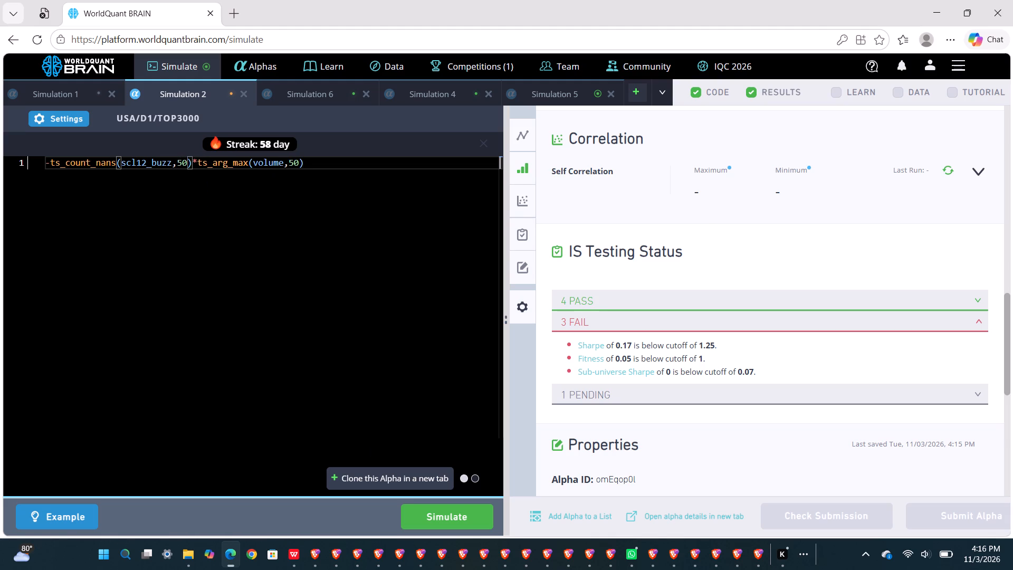
pyautogui.click(427, 512)
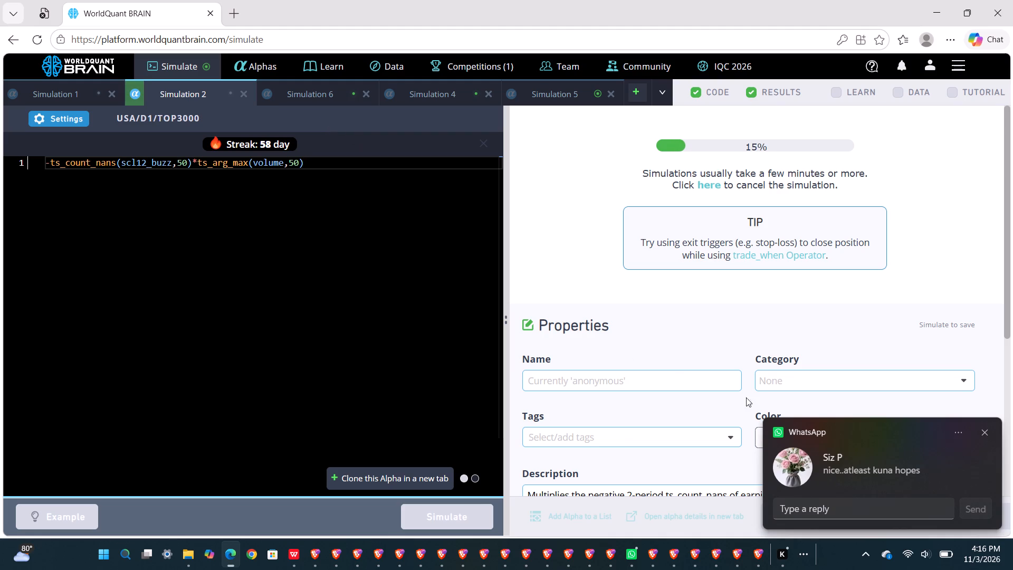
# Switch to Simulation 6 to view its alpha results, dismissing the chat notification that covers them.
pyautogui.click(298, 98)
pyautogui.scroll(-2, 684, 373)
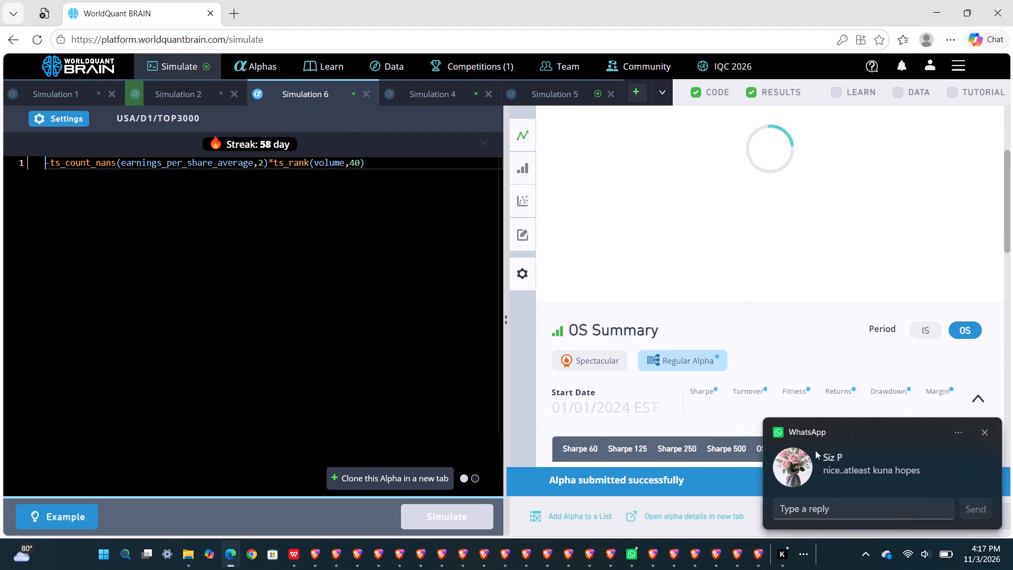
pyautogui.click(985, 432)
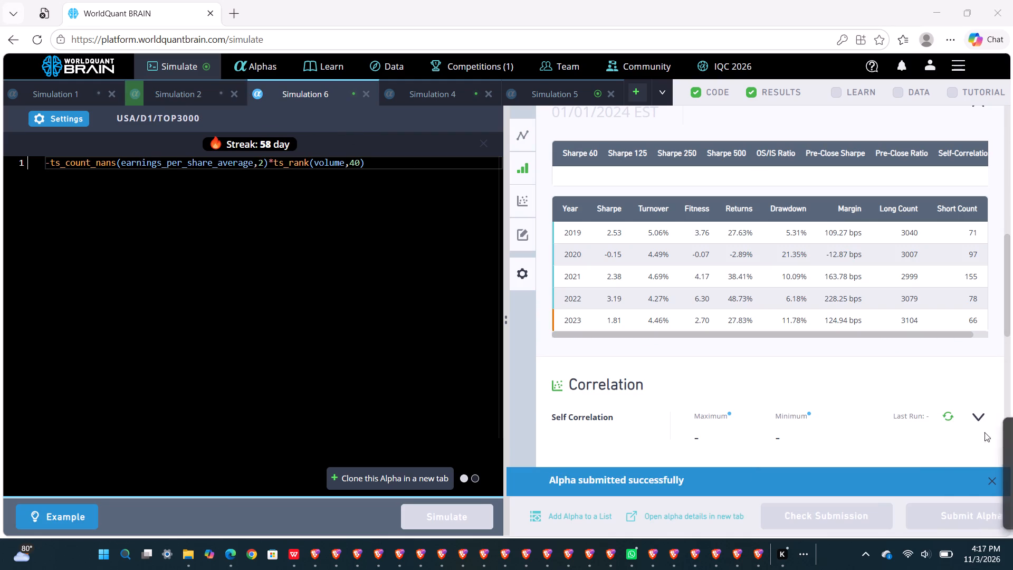
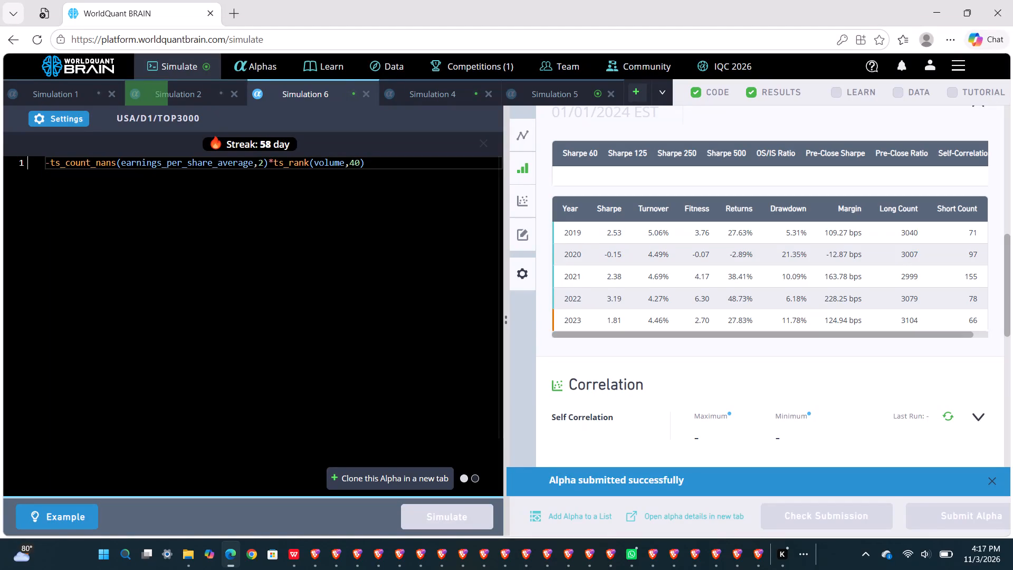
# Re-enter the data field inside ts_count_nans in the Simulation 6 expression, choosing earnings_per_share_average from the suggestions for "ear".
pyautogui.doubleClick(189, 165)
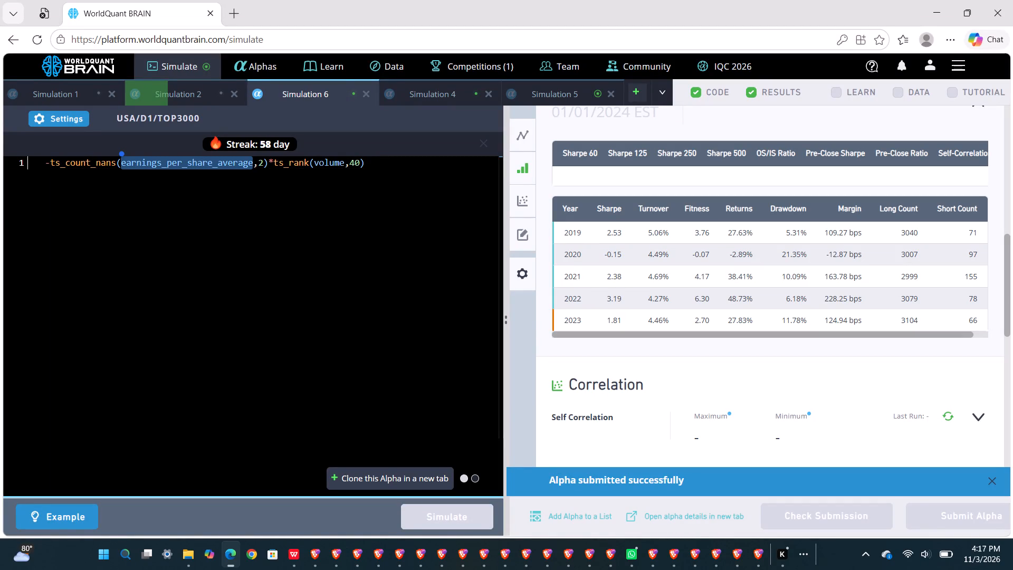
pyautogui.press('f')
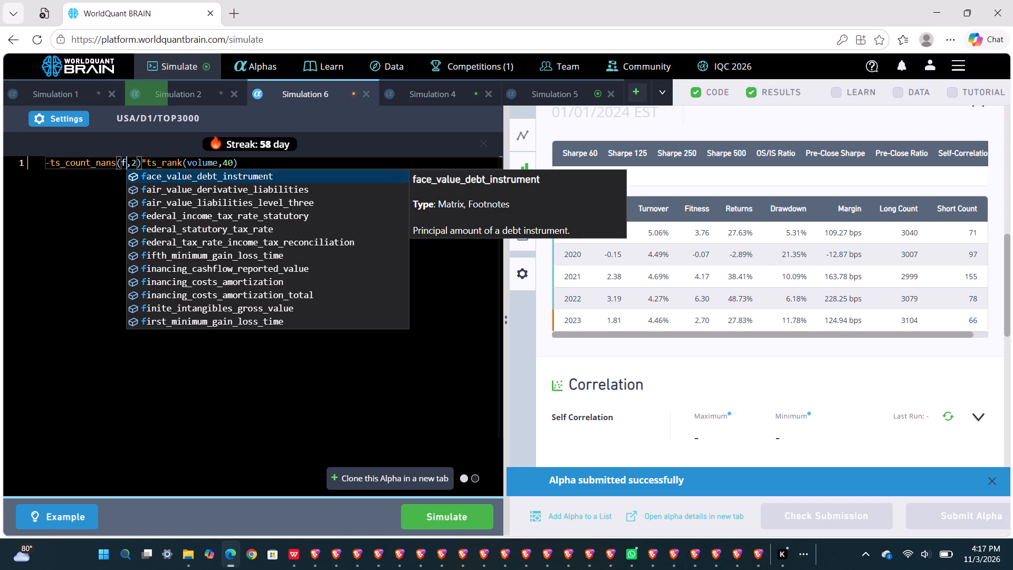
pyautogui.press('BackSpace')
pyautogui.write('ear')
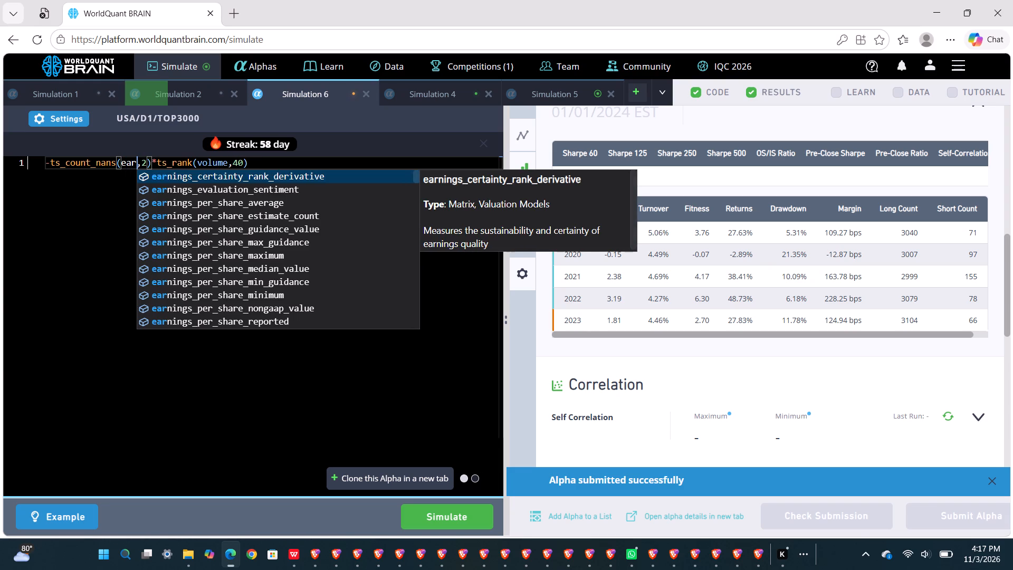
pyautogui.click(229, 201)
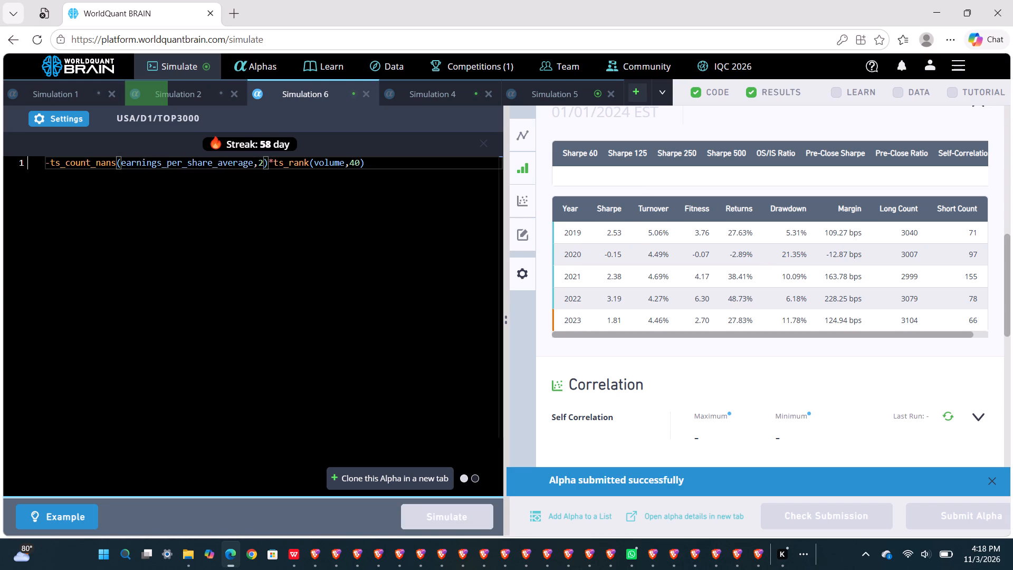
# Select the volume field inside ts_rank in the Simulation 6 alpha expression for editing.
pyautogui.doubleClick(322, 164)
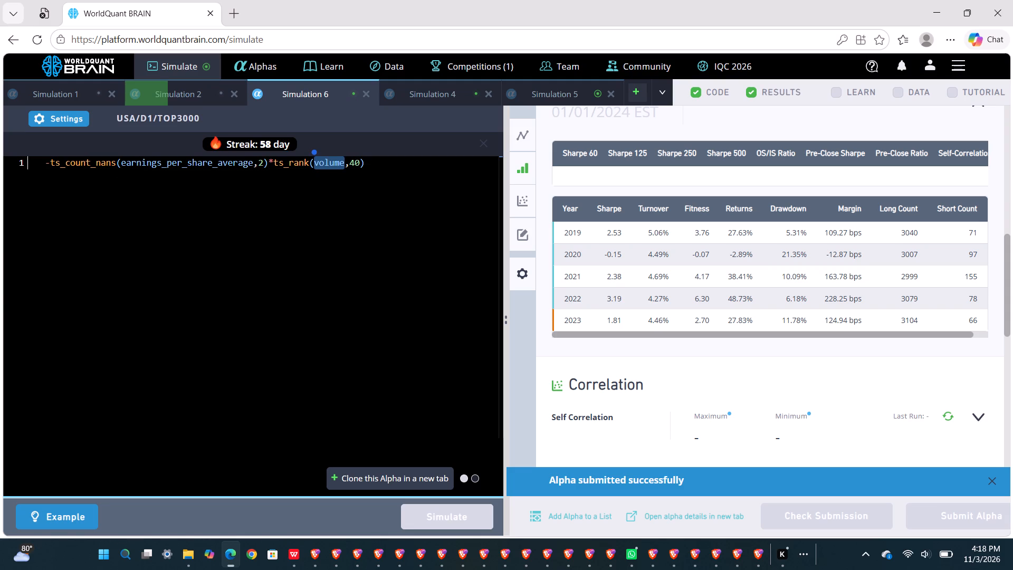
# Replace volume with earnings_per_share_average in the ts_rank term of the Simulation 6 expression and simulate the alpha.
pyautogui.write('ae')
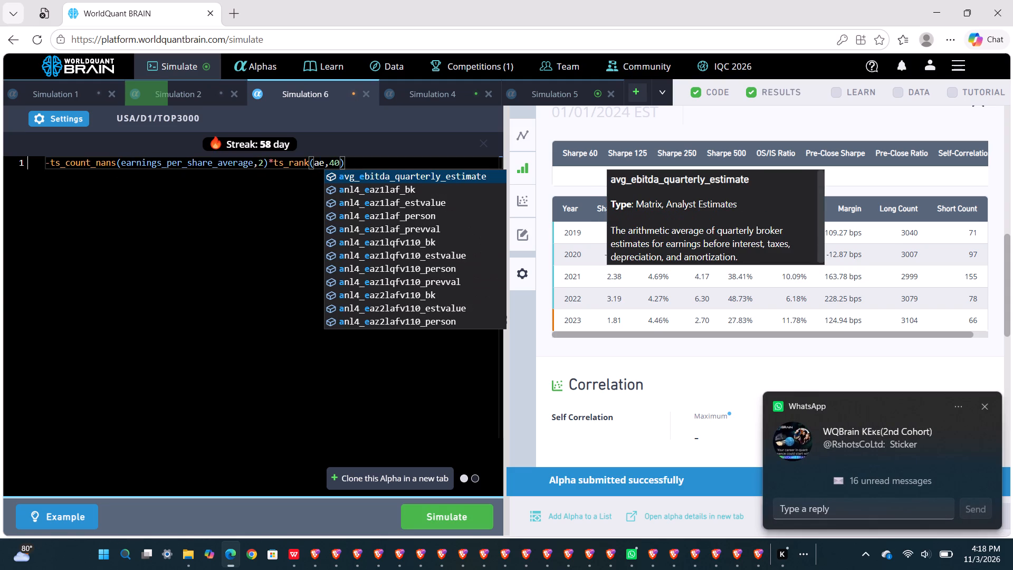
pyautogui.press('BackSpace')
pyautogui.press('BackSpace')
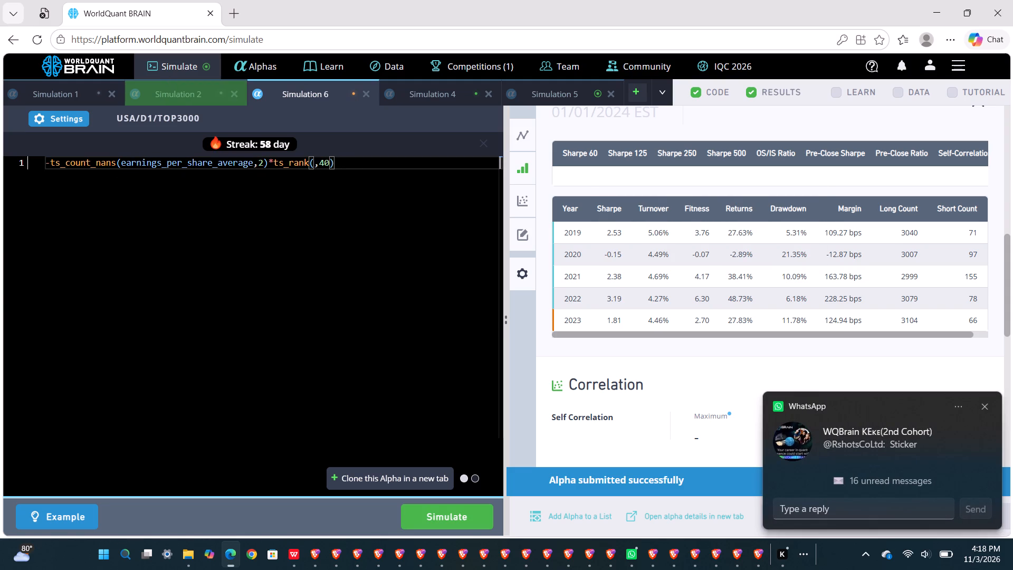
pyautogui.write('ear')
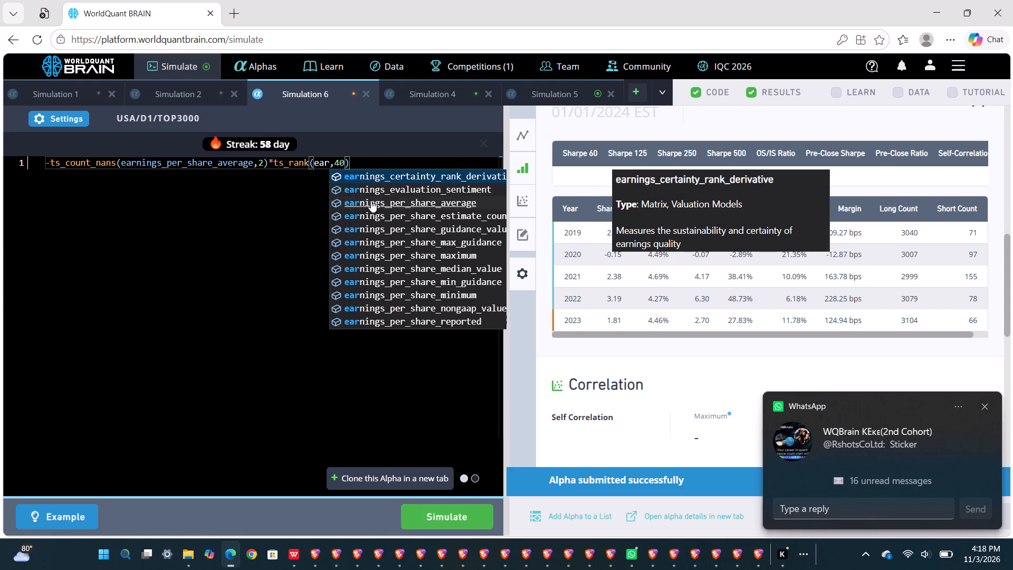
pyautogui.click(373, 203)
pyautogui.click(404, 512)
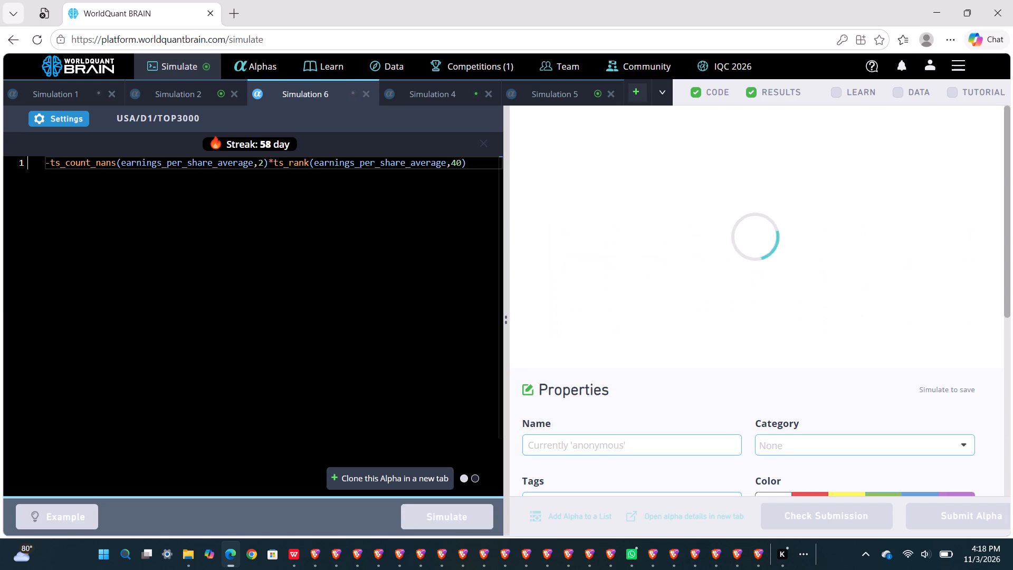
# Show the test period for the Simulation 2 alpha and expand its failed tests in the IS Testing Status.
pyautogui.click(191, 99)
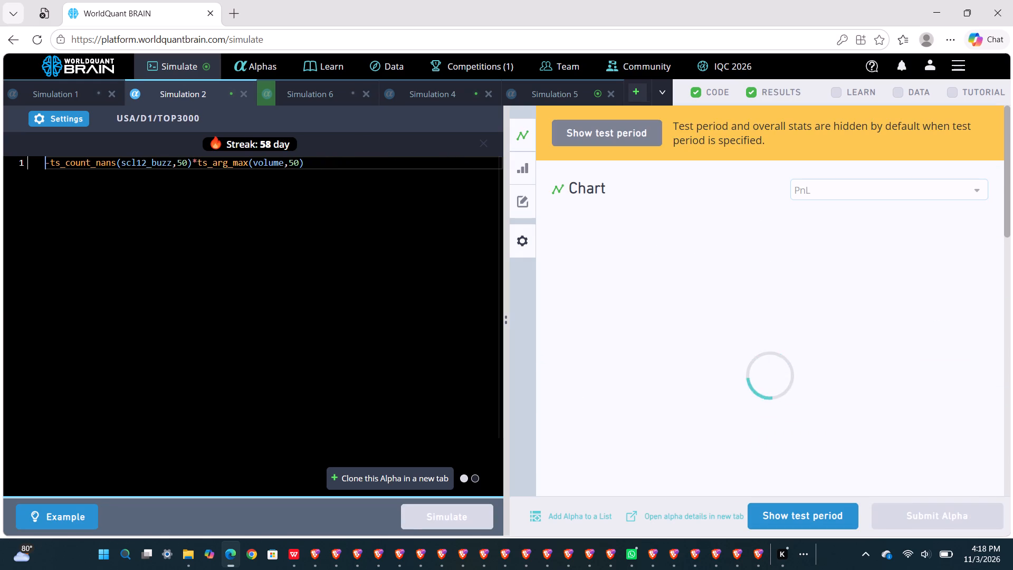
pyautogui.click(760, 511)
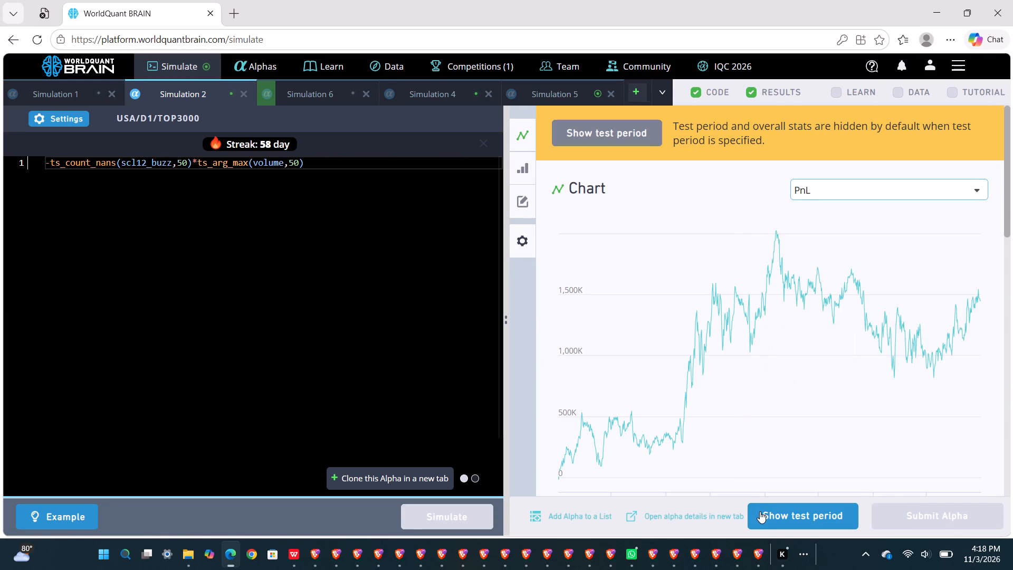
pyautogui.scroll(-6, 757, 457)
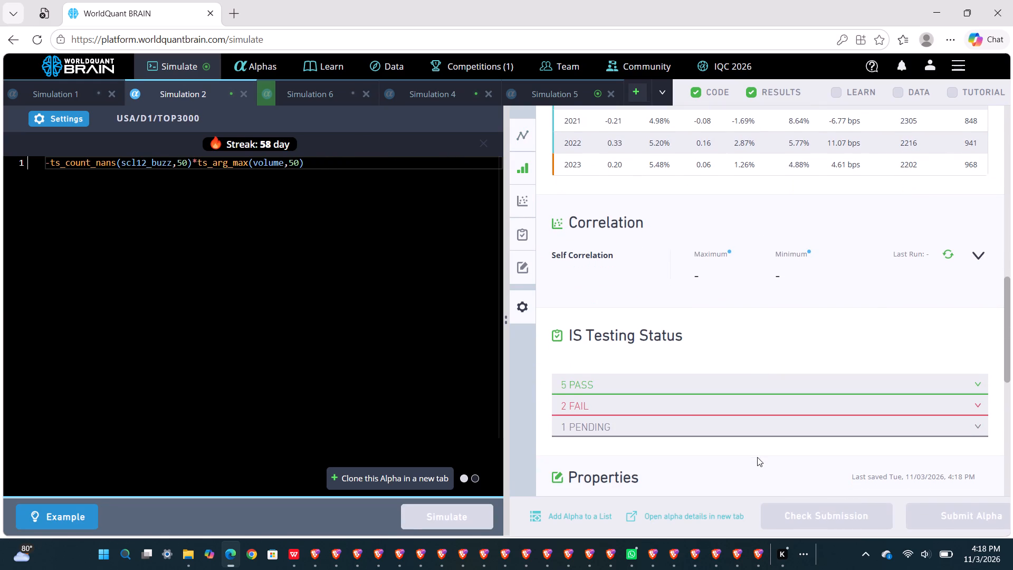
pyautogui.click(696, 405)
pyautogui.scroll(-2, 696, 405)
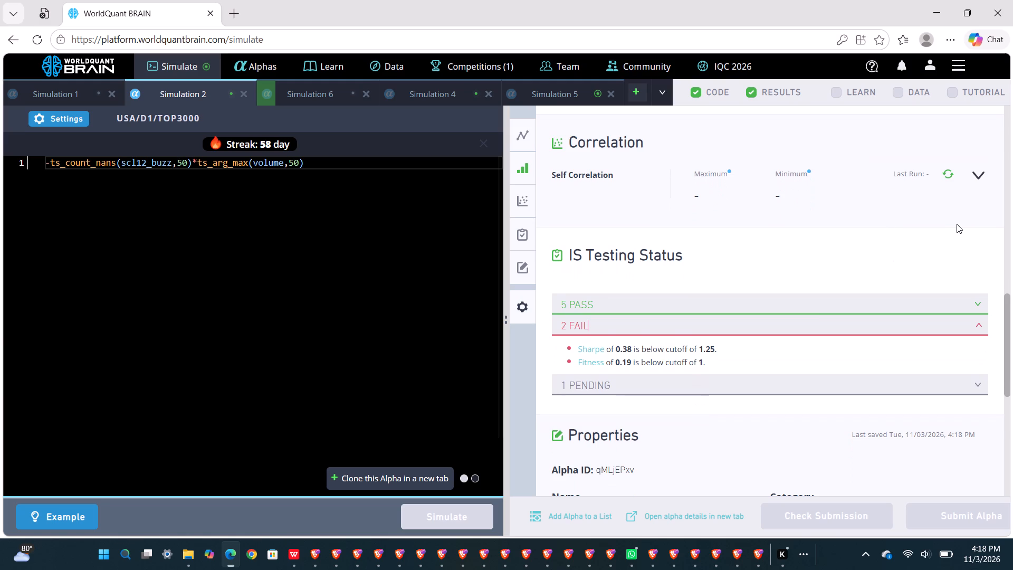
# Run the self correlation check on the Simulation 2 alpha and examine its maximum and minimum.
pyautogui.click(942, 172)
pyautogui.scroll(-1, 846, 189)
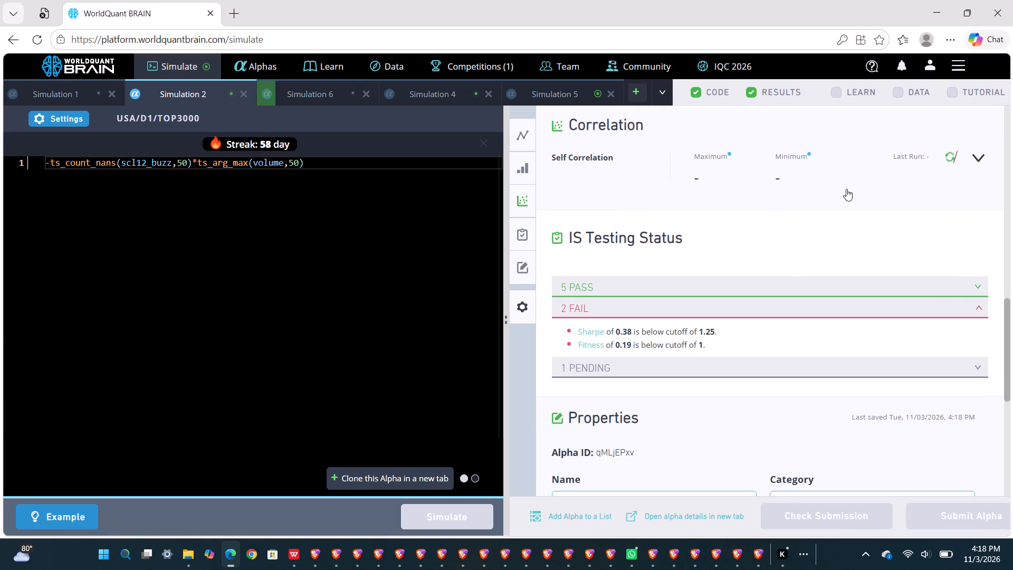
pyautogui.scroll(-2, 846, 189)
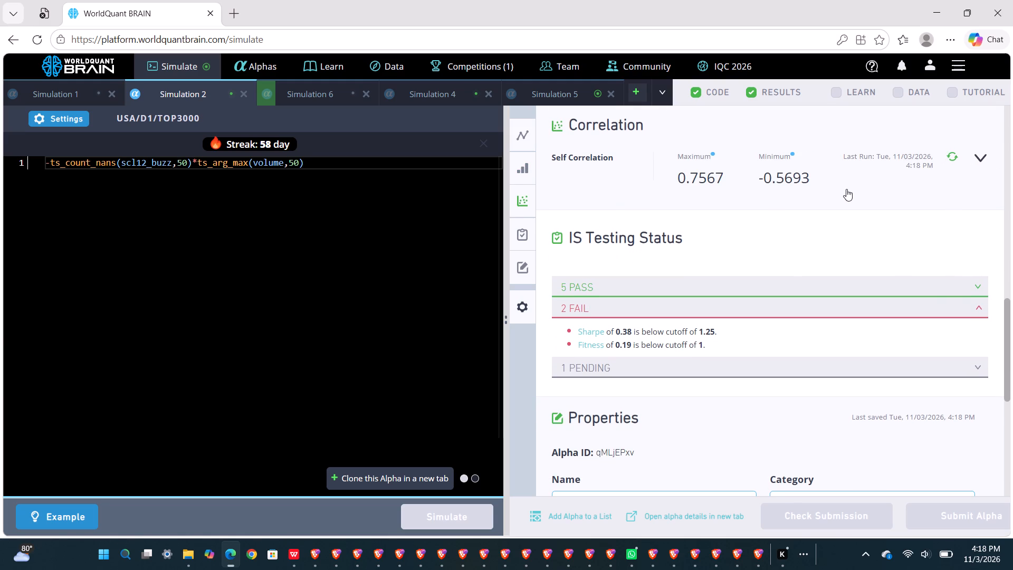
pyautogui.scroll(-1, 846, 189)
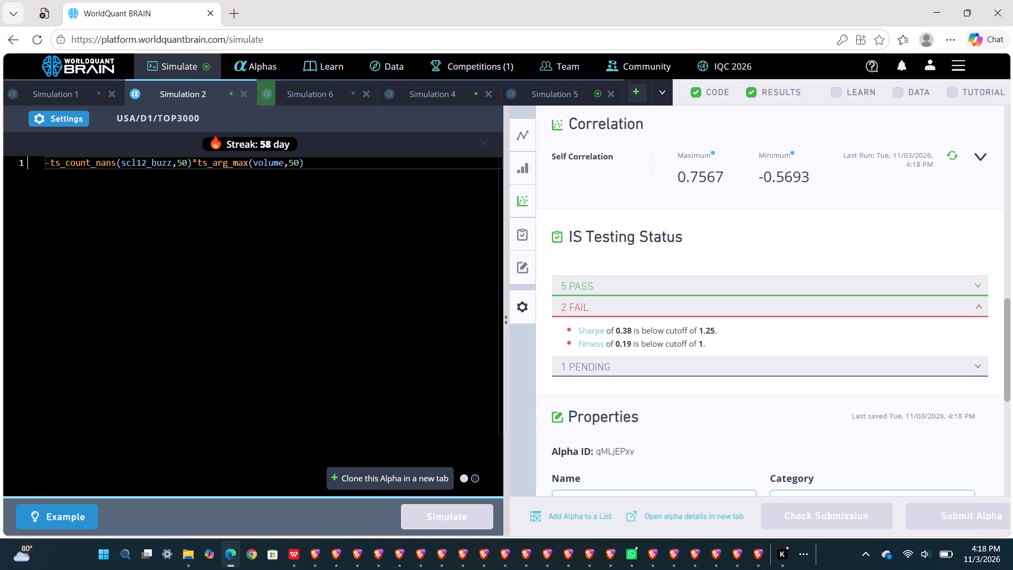
# Replace scl12_buzz with face_value_debt_instrument in the ts_count_nans term of the Simulation 2 expression.
pyautogui.doubleClick(149, 164)
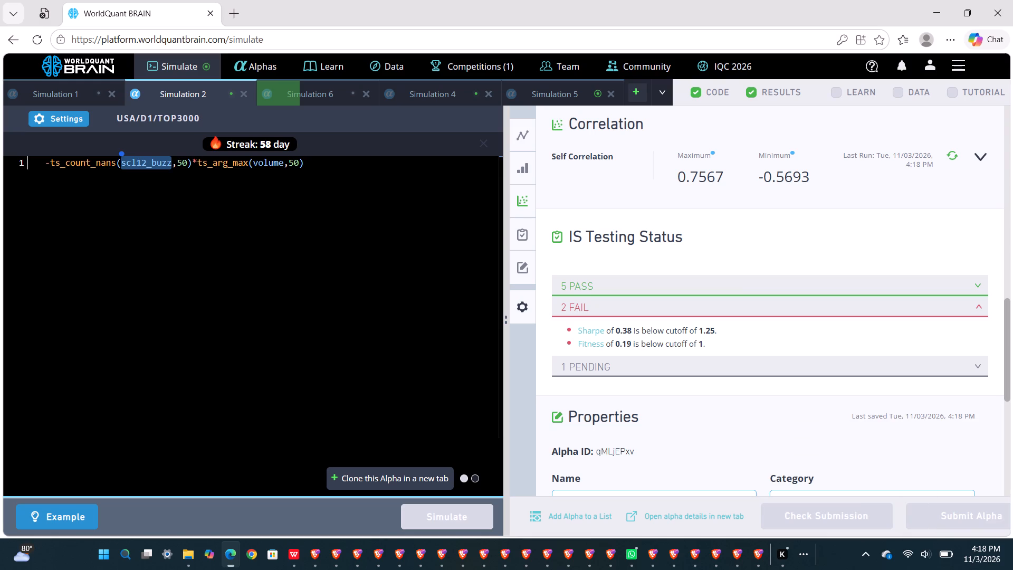
pyautogui.press('f')
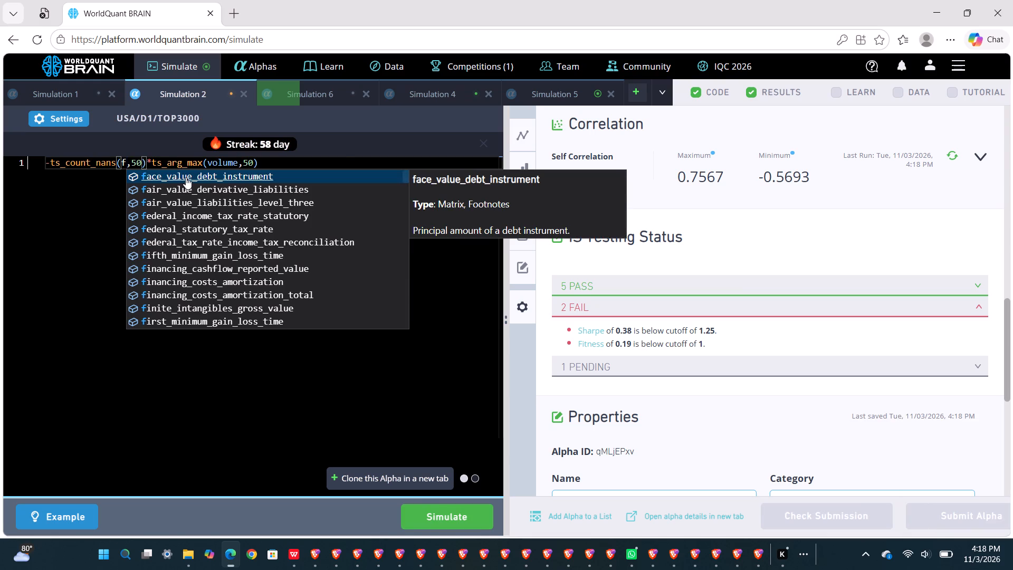
pyautogui.click(187, 177)
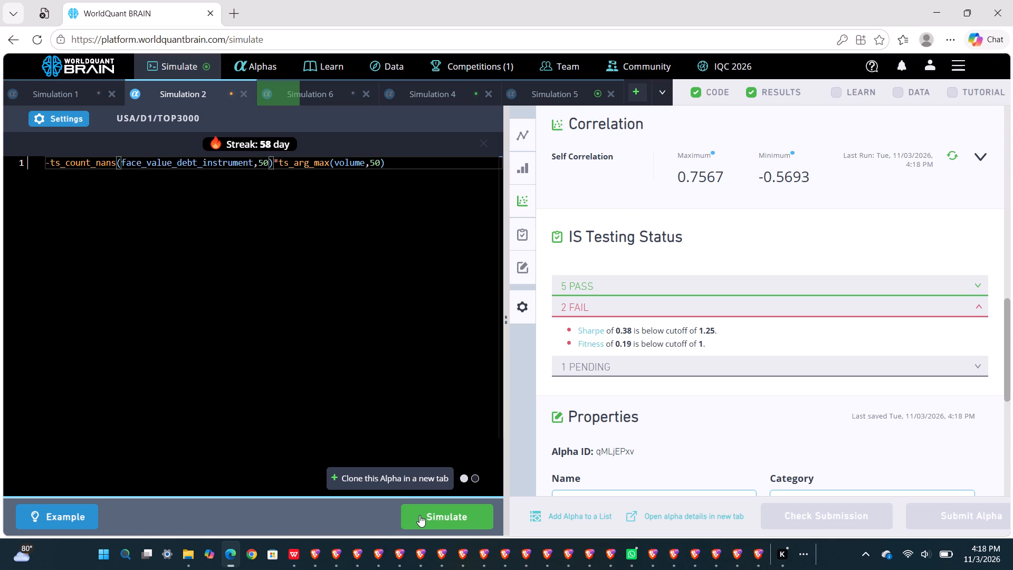
# Select the face_value_debt_instrument field in the ts_count_nans term of the Simulation 2 expression.
pyautogui.click(189, 170)
pyautogui.doubleClick(186, 165)
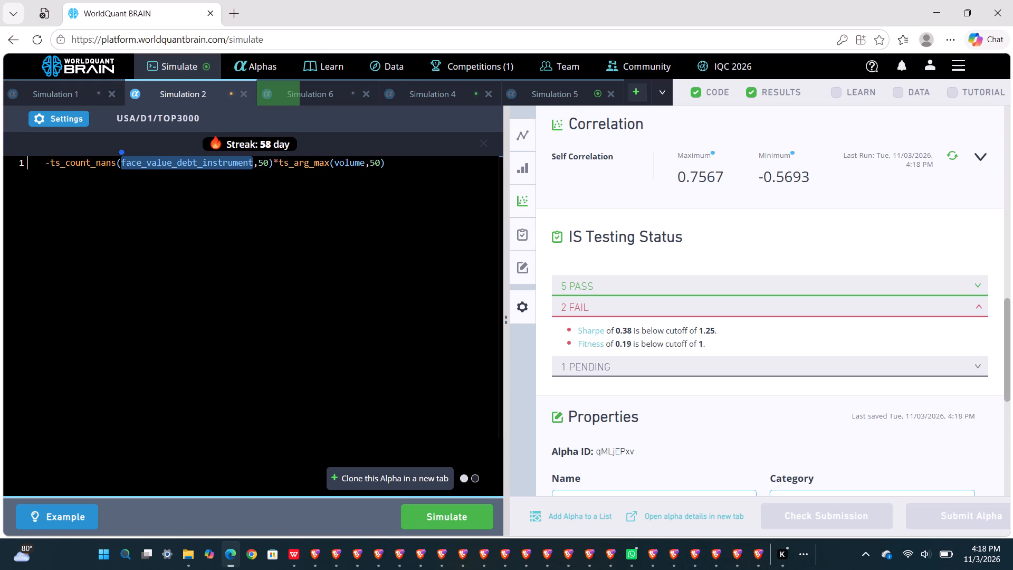
# Replace the selected ts_count_nans field with earnings_per_share_average in the Simulation 2 expression and run the simulation.
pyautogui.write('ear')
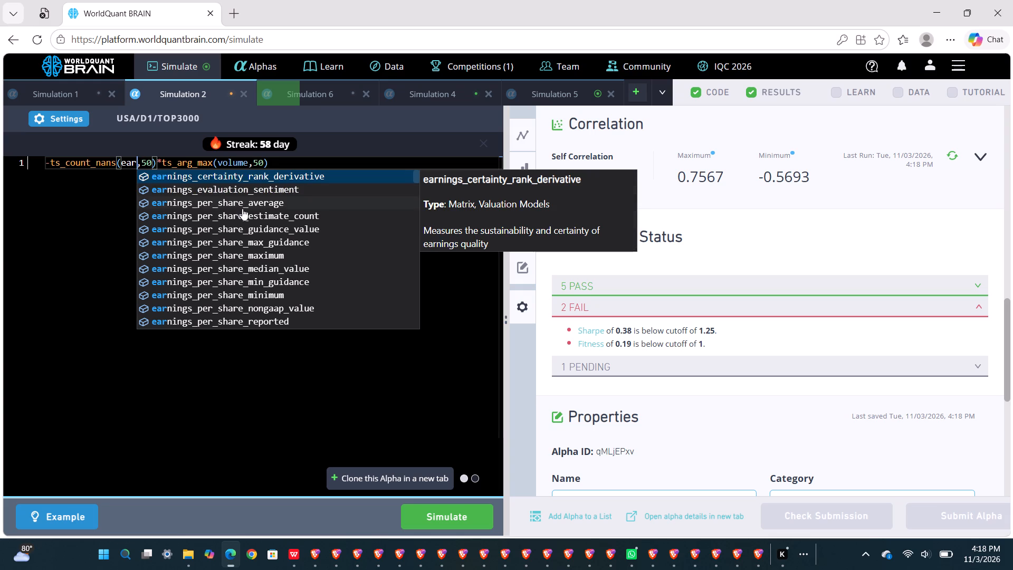
pyautogui.click(242, 208)
pyautogui.click(400, 515)
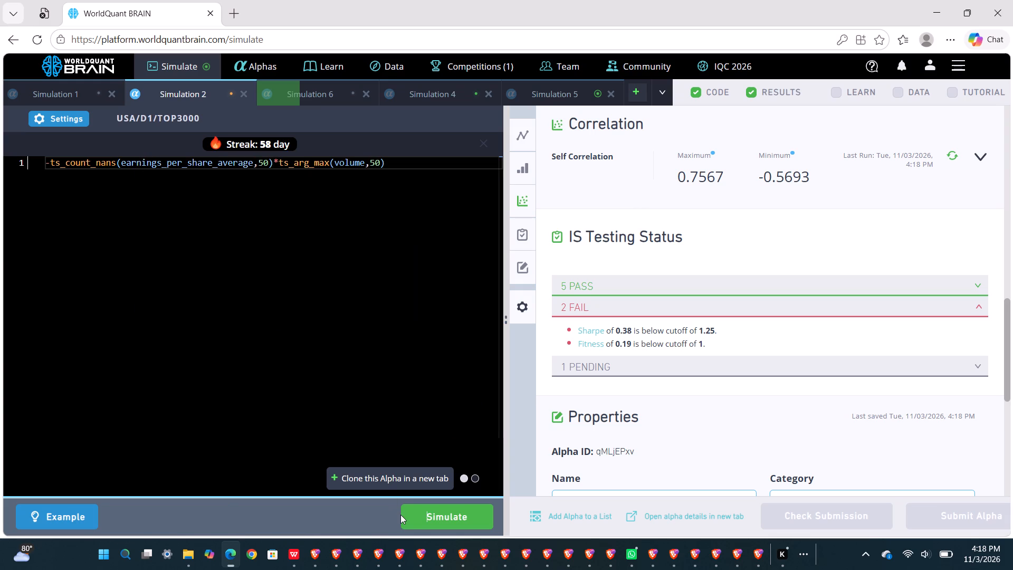
pyautogui.click(410, 517)
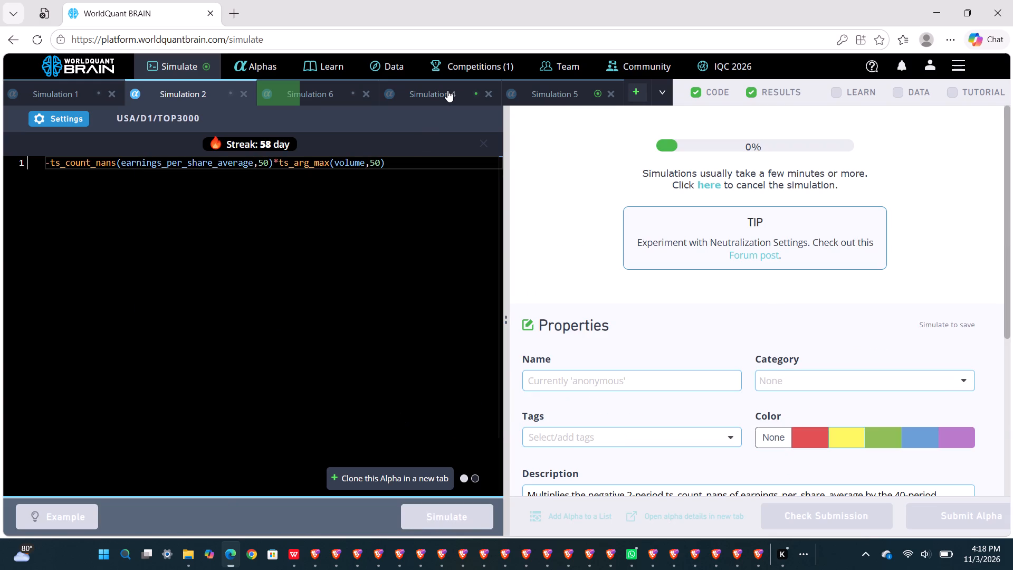
# Show the test period for the Simulation 4 alpha, review its IS Summary, and expand its failed tests in the IS Testing Status.
pyautogui.click(447, 90)
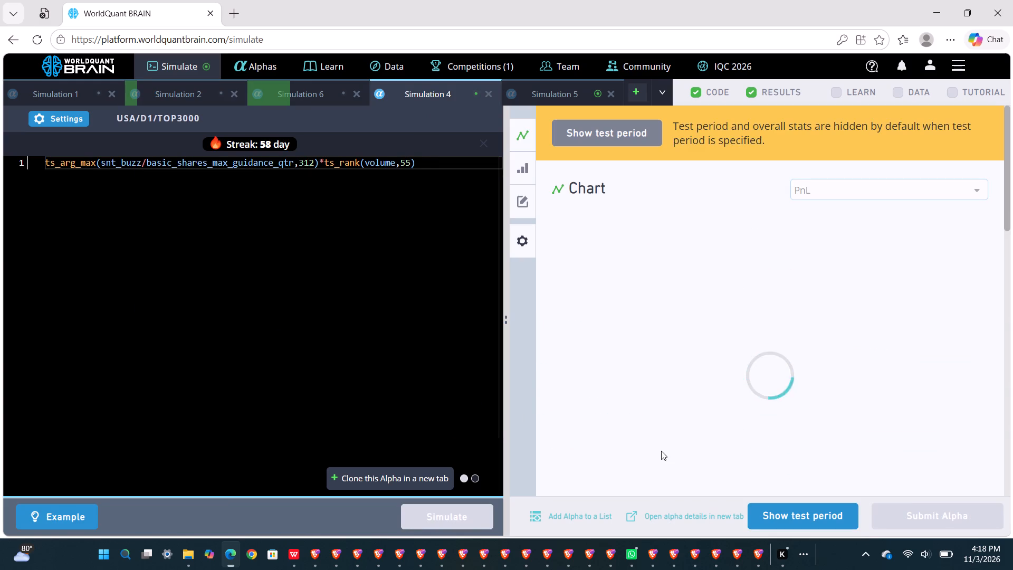
pyautogui.click(762, 510)
pyautogui.scroll(-4, 757, 412)
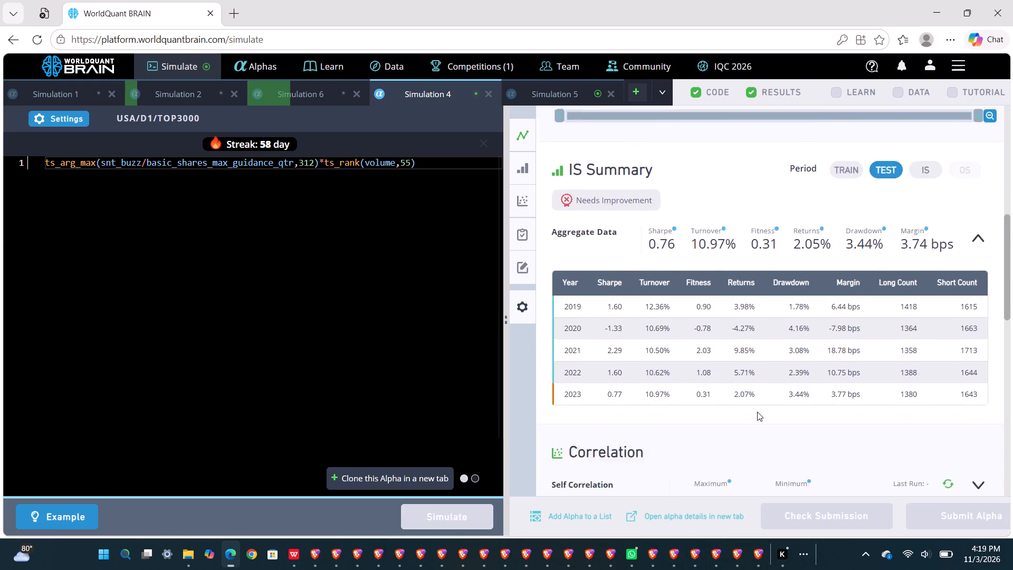
pyautogui.scroll(-1, 757, 412)
pyautogui.click(735, 396)
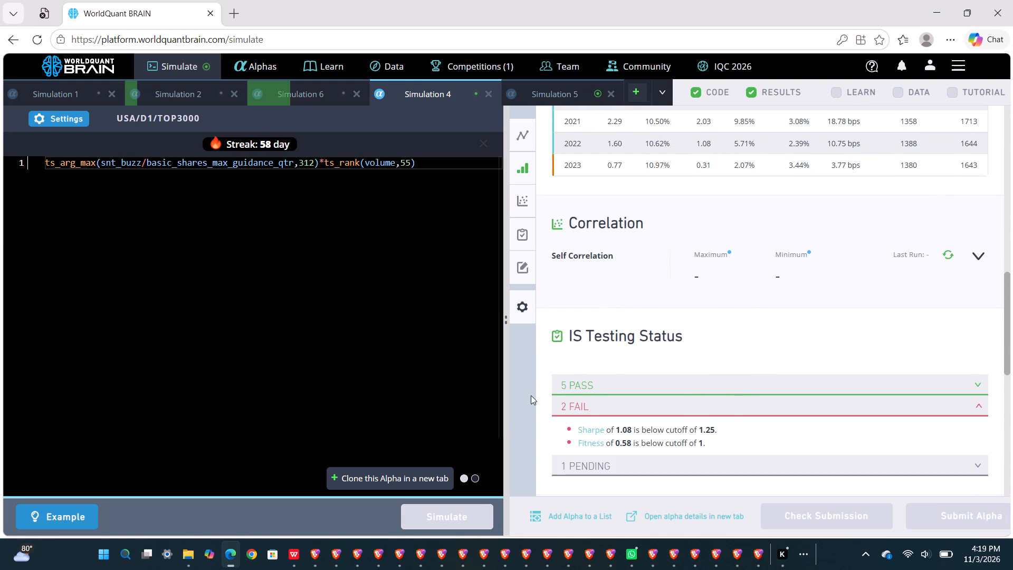
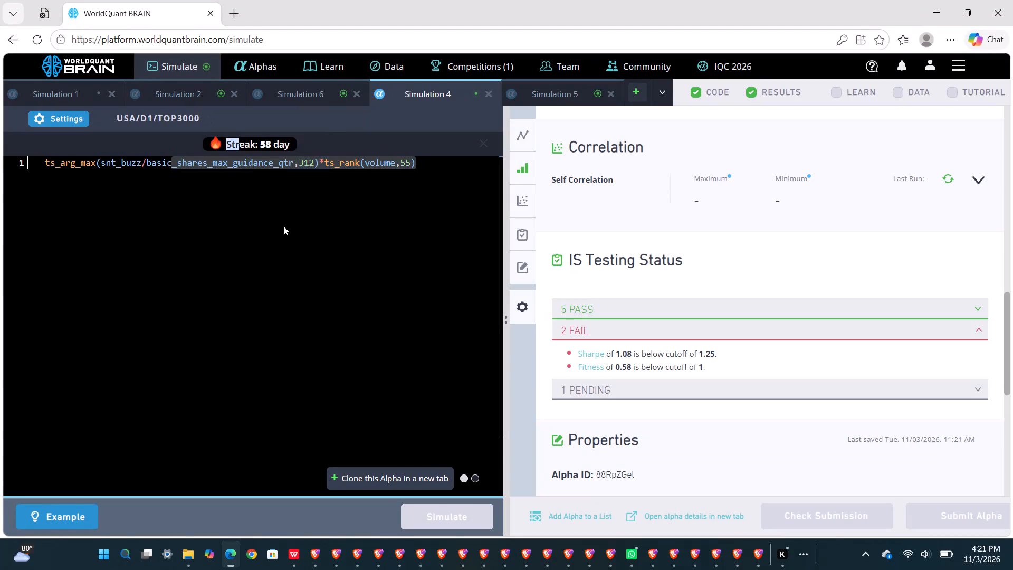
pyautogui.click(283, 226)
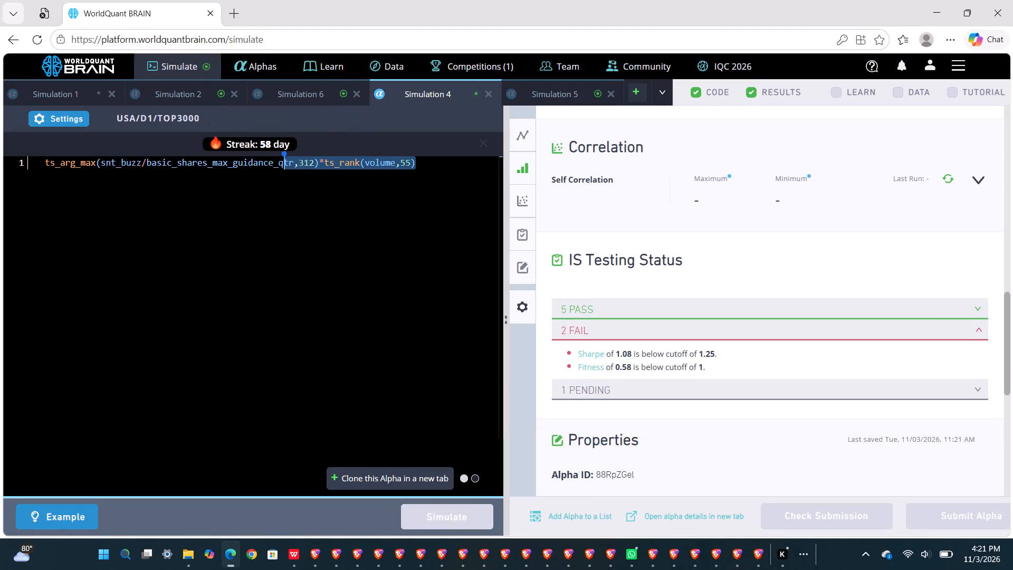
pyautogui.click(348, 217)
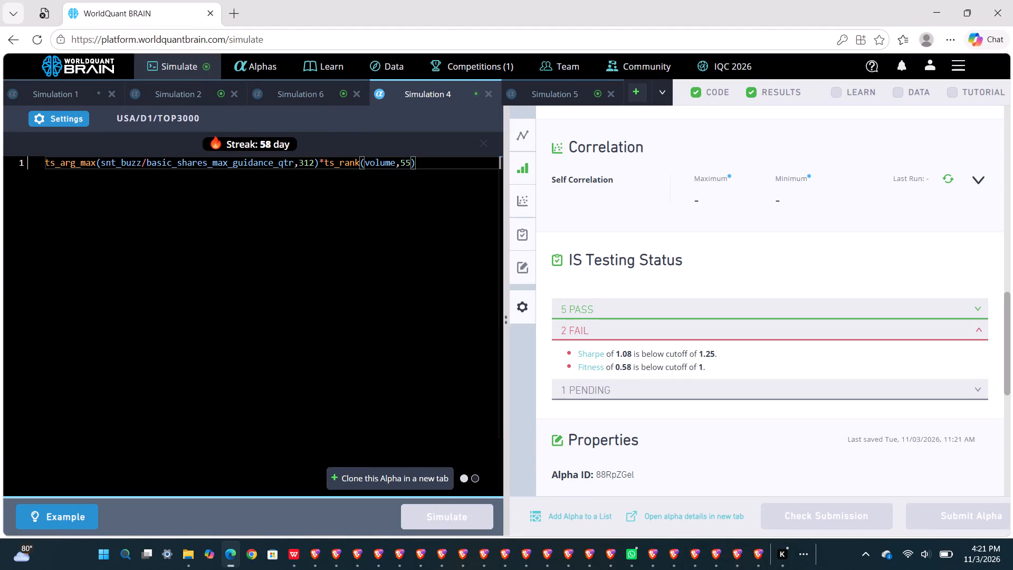
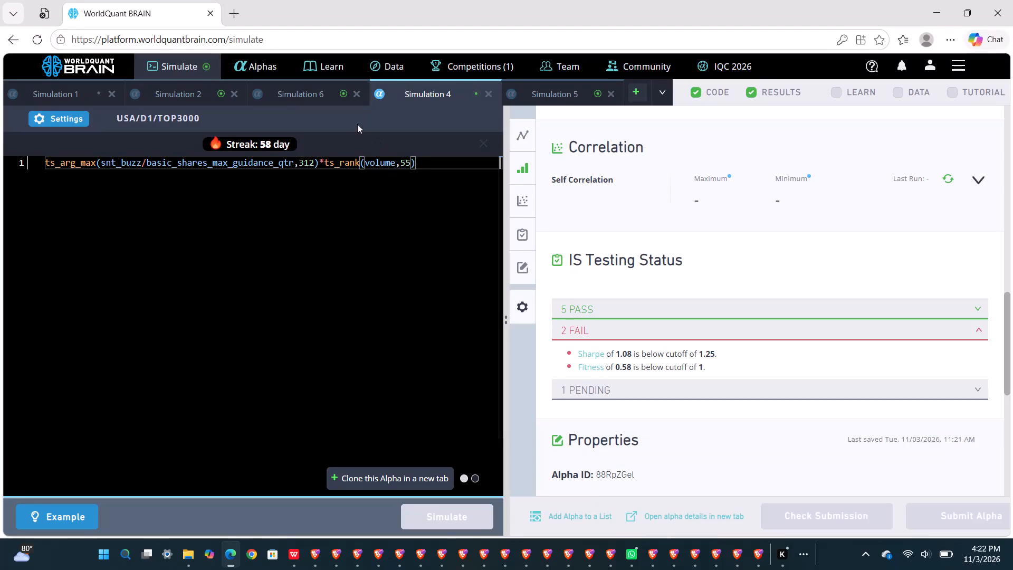
# Show the test period for the Simulation 6 alpha and examine its IS Testing Status.
pyautogui.click(332, 102)
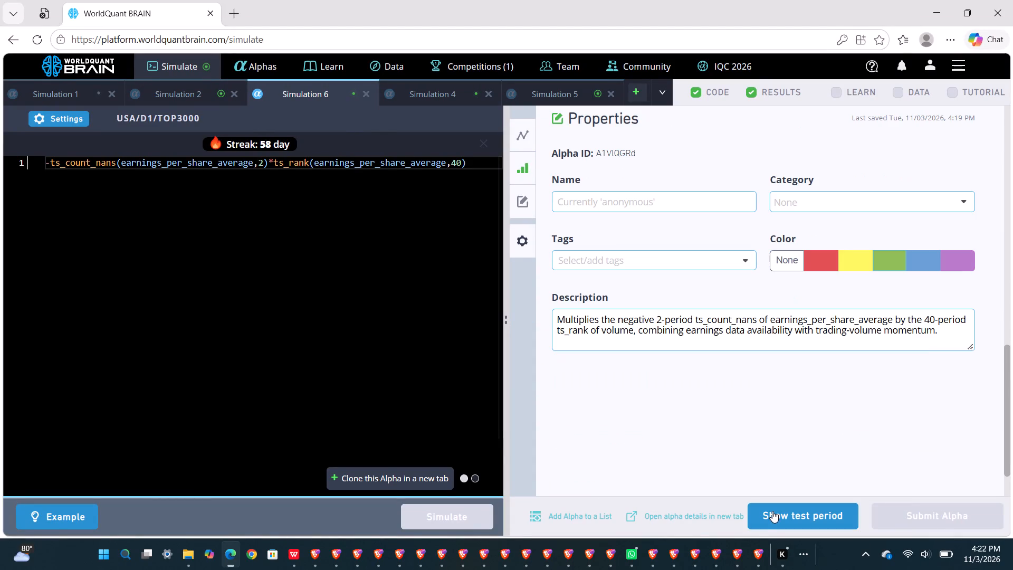
pyautogui.click(772, 511)
pyautogui.scroll(-1, 771, 438)
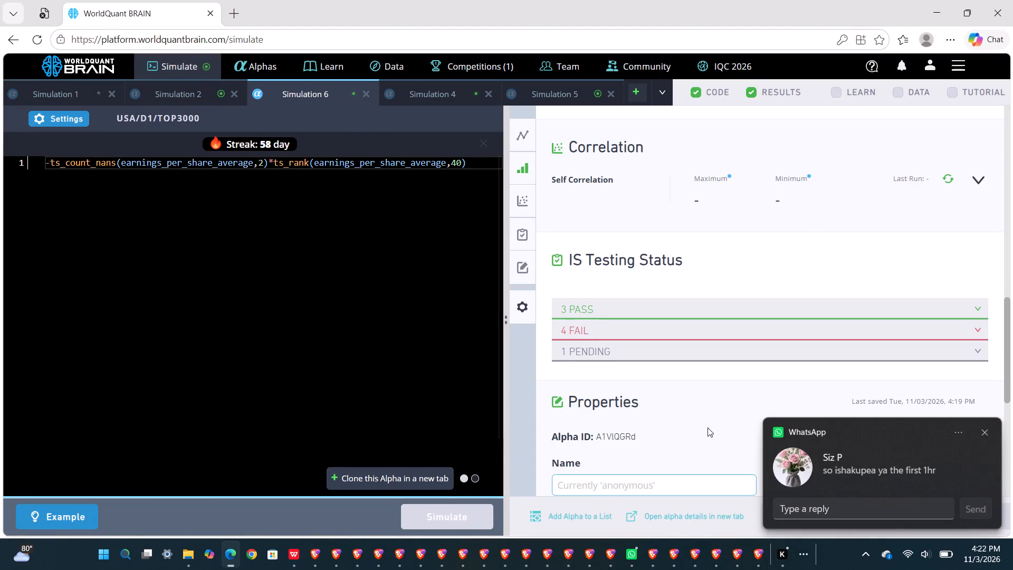
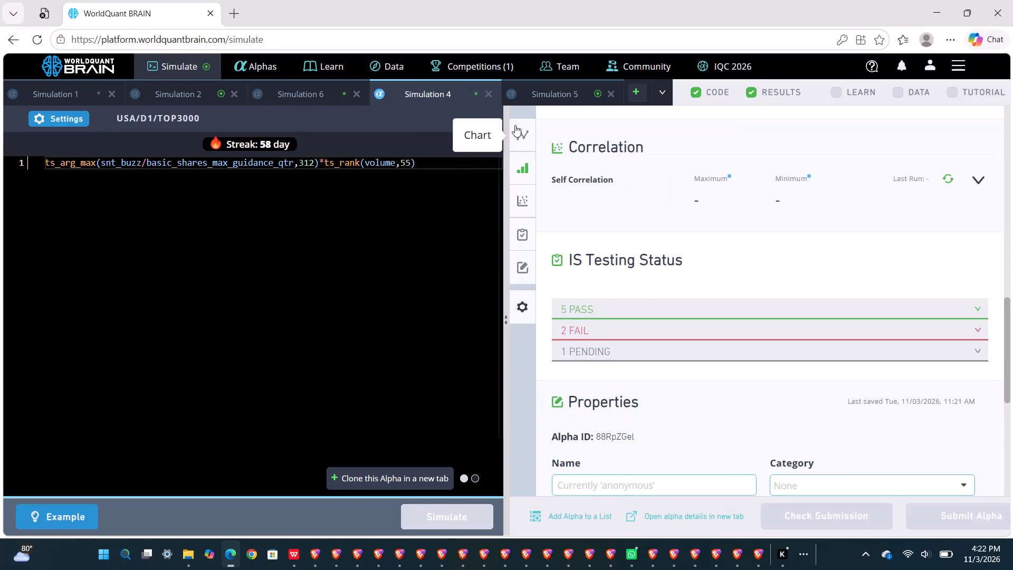
# Expand the failed tests in the IS Testing Status of the Simulation 4 alpha.
pyautogui.click(654, 328)
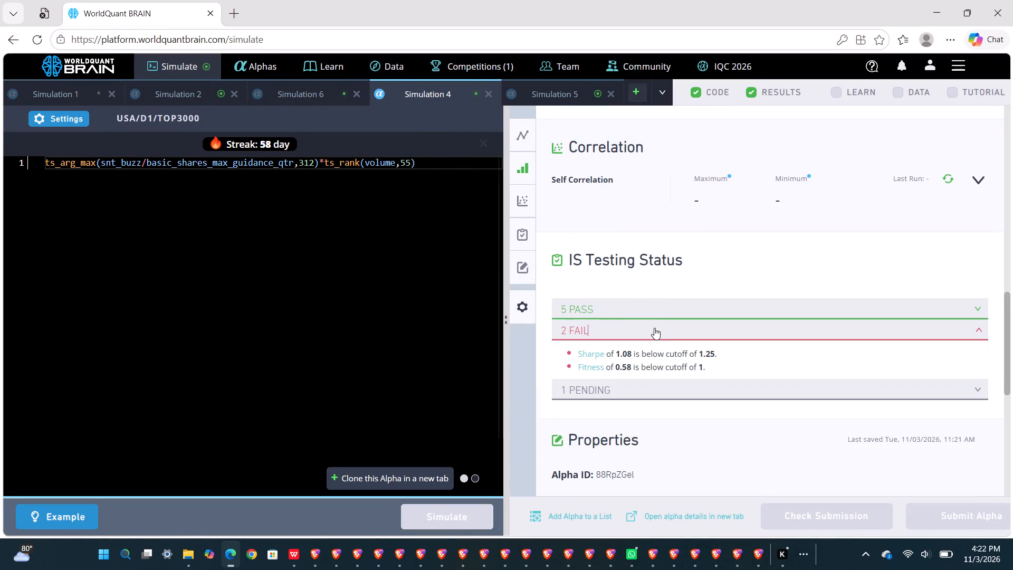
# Run the self correlation check on the Simulation 4 alpha and examine its maximum and minimum.
pyautogui.scroll(2, 717, 262)
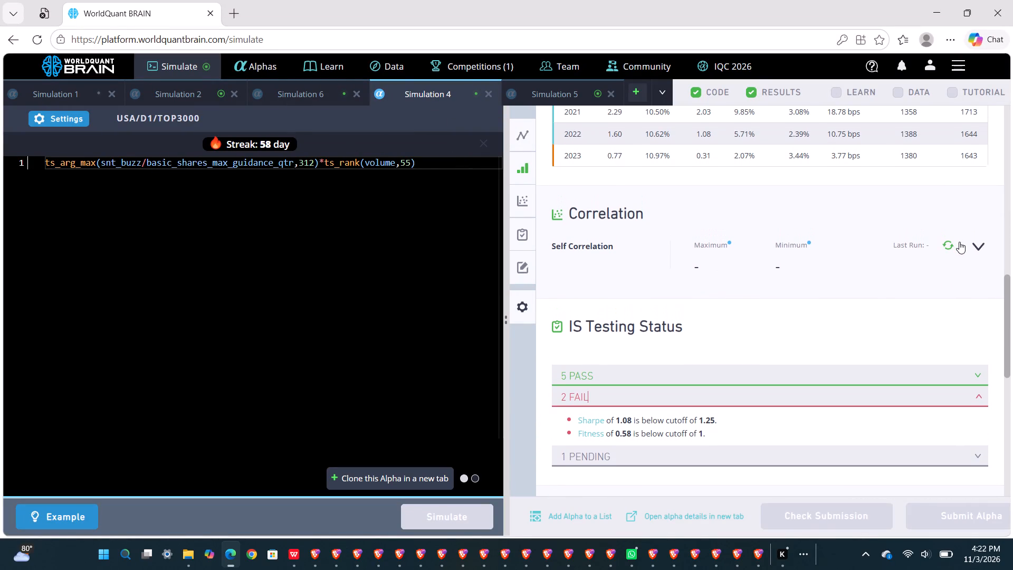
pyautogui.click(942, 248)
pyautogui.moveTo(942, 248); pyautogui.dragTo(818, 260)
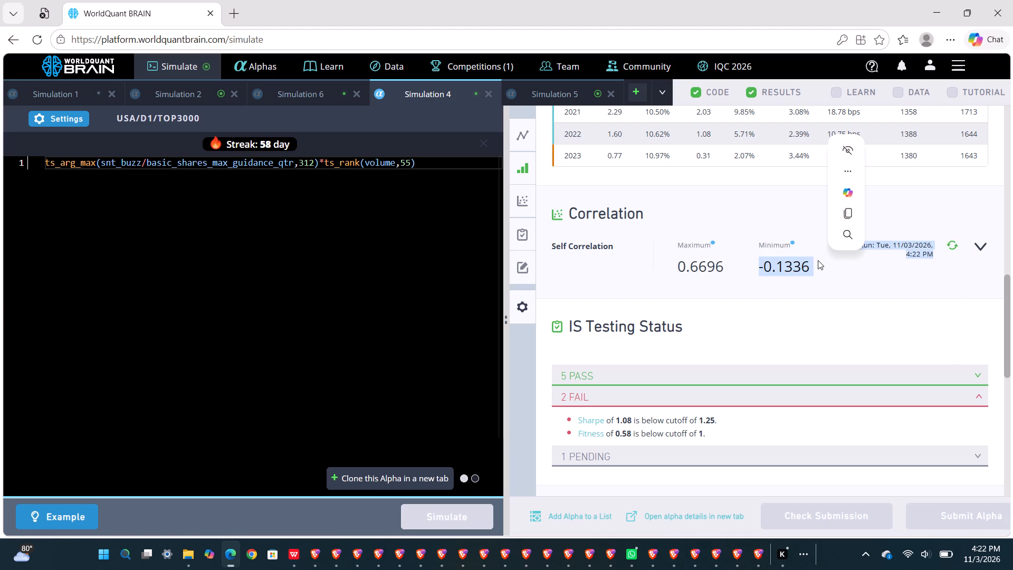
pyautogui.moveTo(645, 361); pyautogui.dragTo(529, 308)
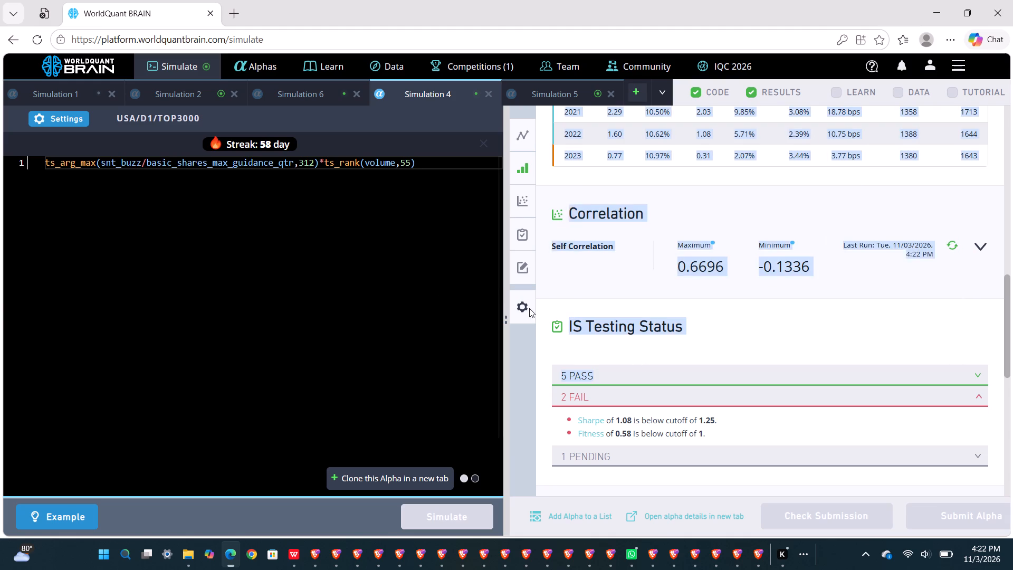
pyautogui.click(364, 324)
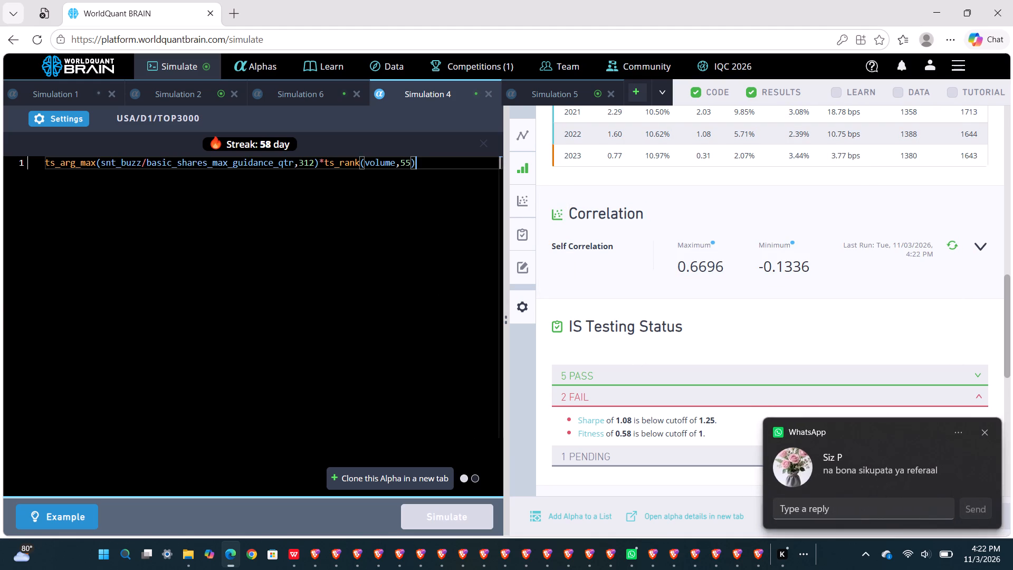
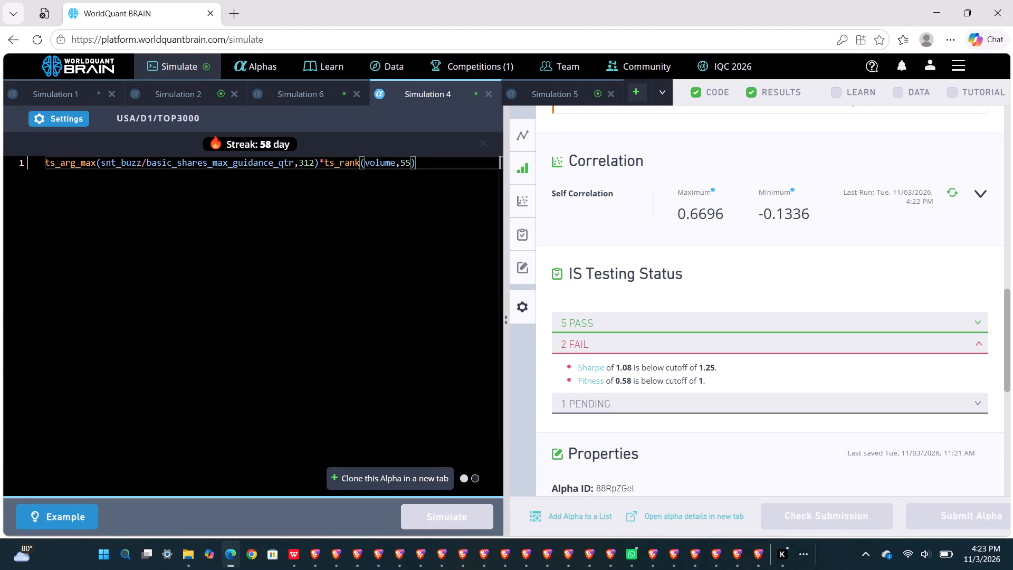
# Set the ts_arg_max lookback in the Simulation 4 expression to 332 and simulate it.
pyautogui.click(306, 166)
pyautogui.press('Delete')
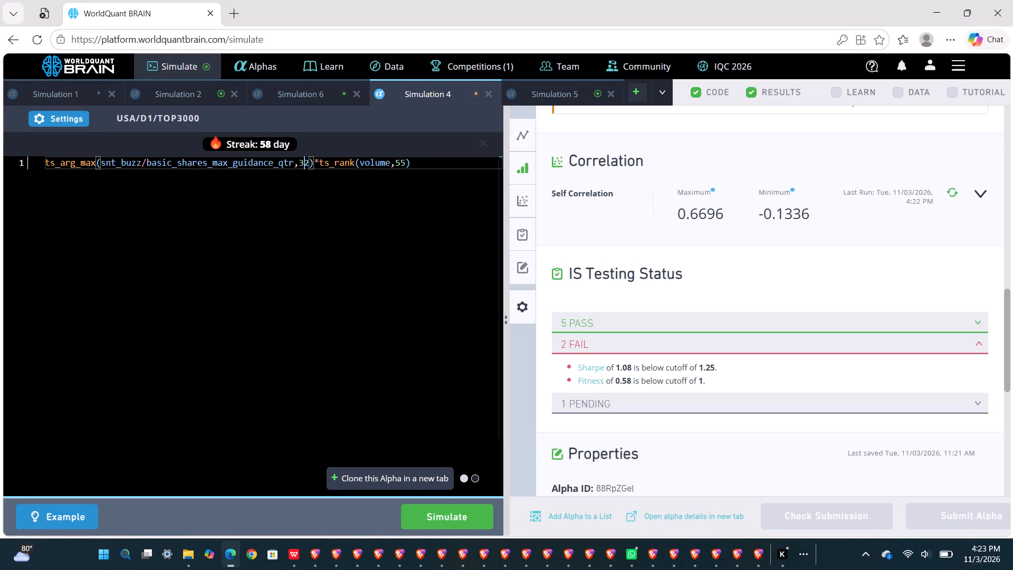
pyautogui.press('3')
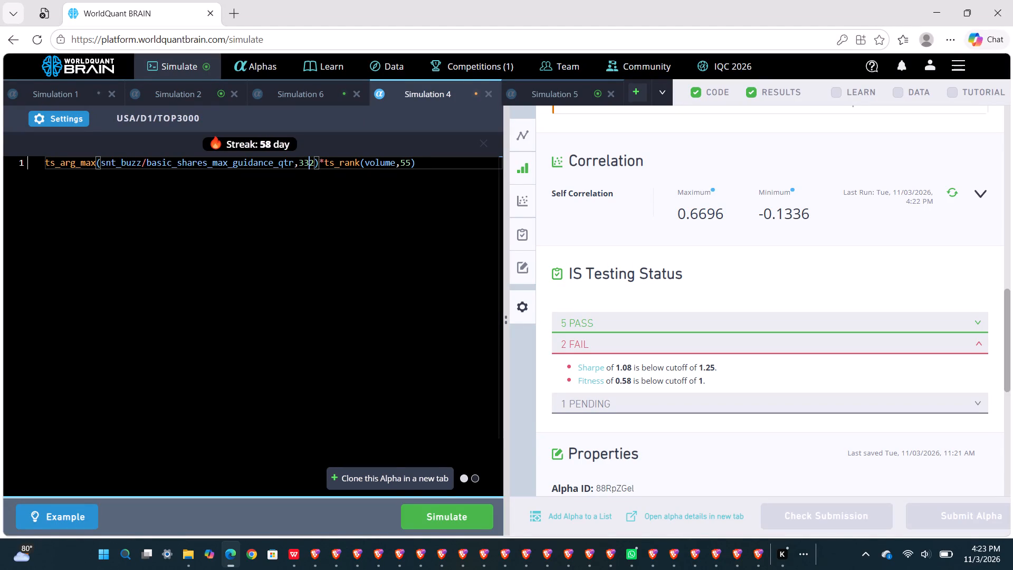
pyautogui.click(426, 506)
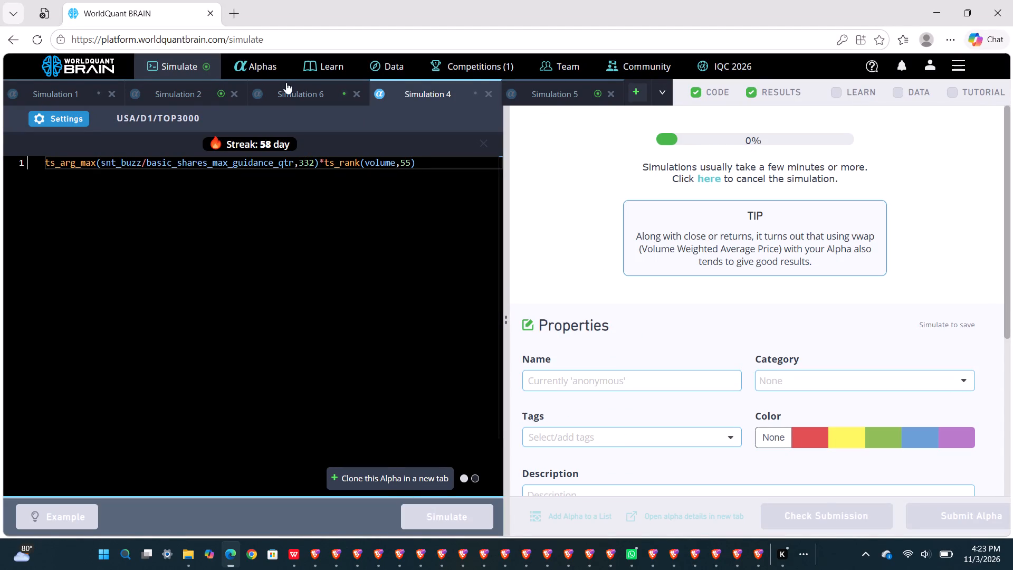
# Show the test period for the Simulation 2 alpha and expand its failed test in the IS Testing Status.
pyautogui.click(194, 89)
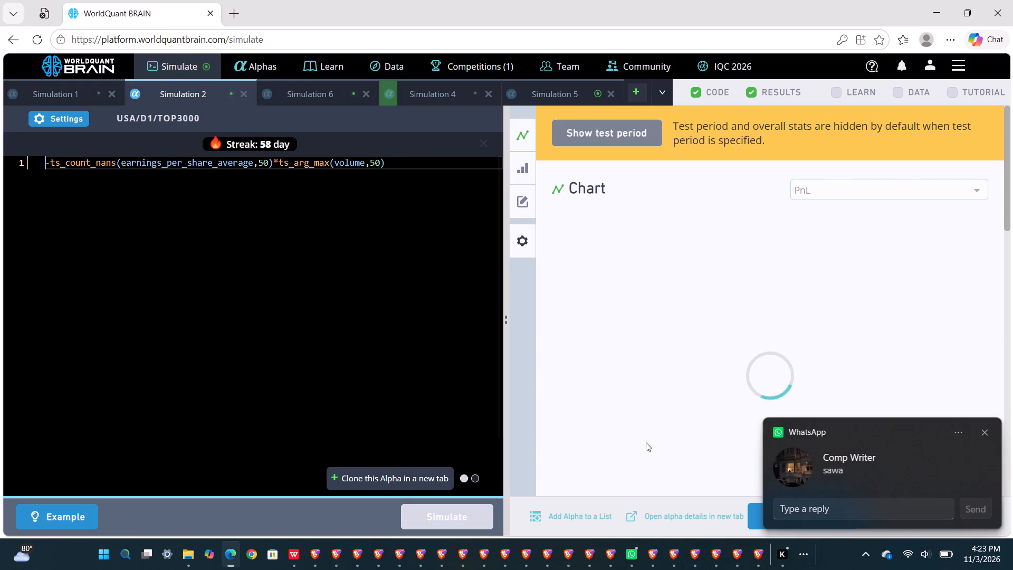
pyautogui.click(985, 433)
pyautogui.click(805, 514)
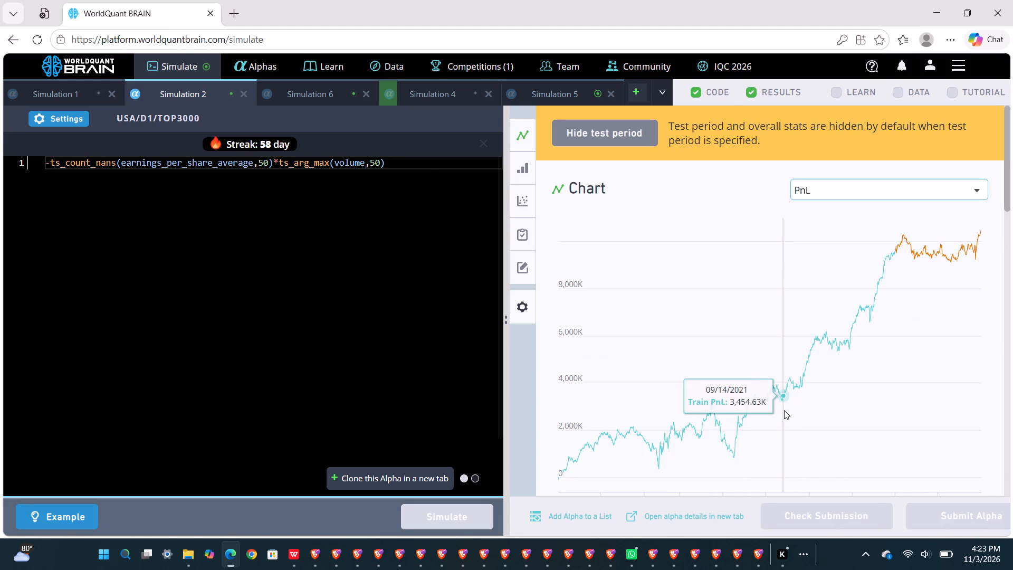
pyautogui.scroll(-6, 784, 410)
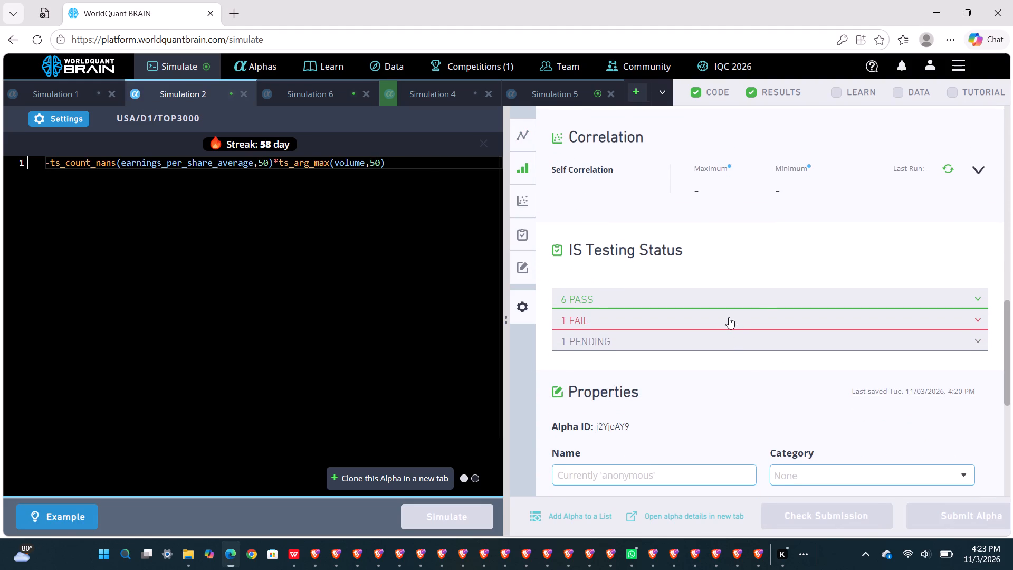
pyautogui.click(729, 317)
# Run the self correlation check on the Simulation 2 alpha and examine its maximum and minimum.
pyautogui.scroll(1, 729, 317)
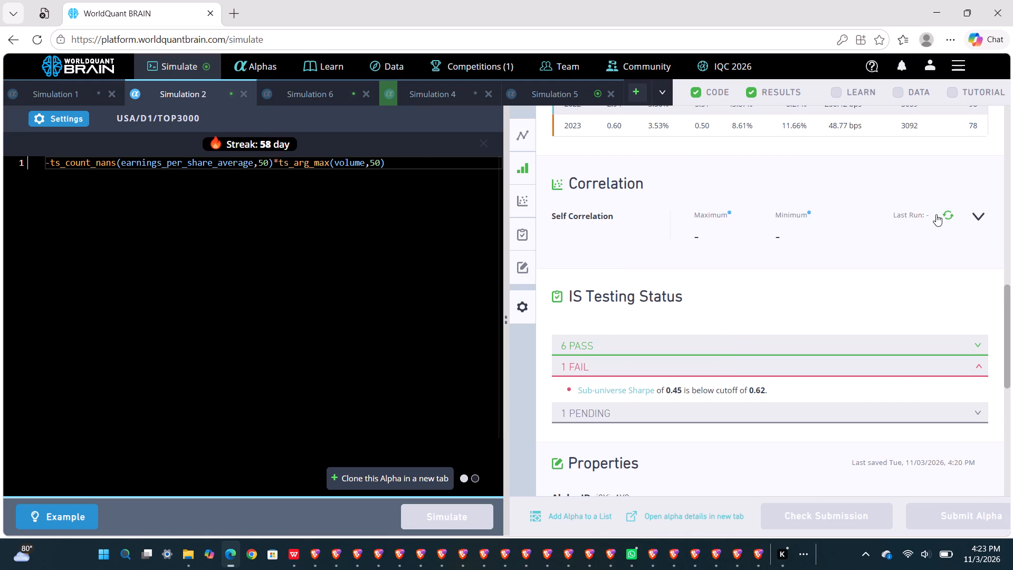
pyautogui.click(951, 215)
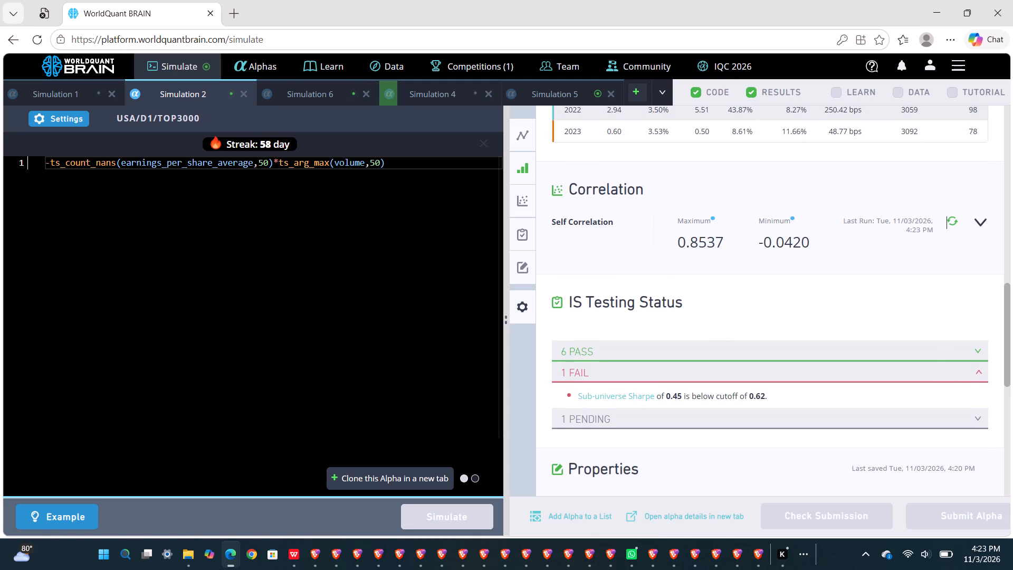
# Replace volume with scl12_buzz in the ts_arg_max term of the Simulation 2 expression and simulate the alpha.
pyautogui.doubleClick(350, 156)
pyautogui.doubleClick(352, 167)
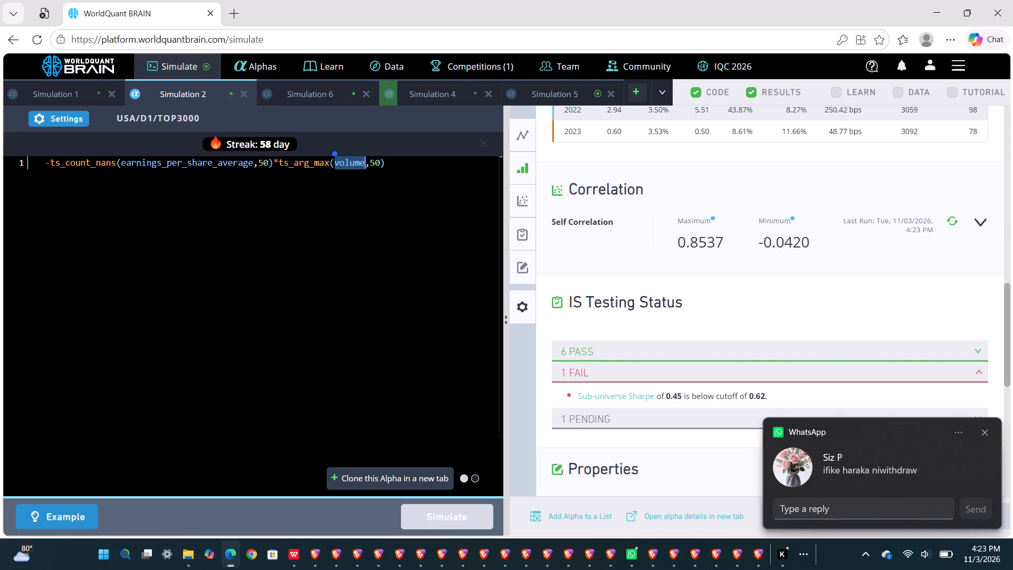
pyautogui.write('scl')
pyautogui.click(402, 212)
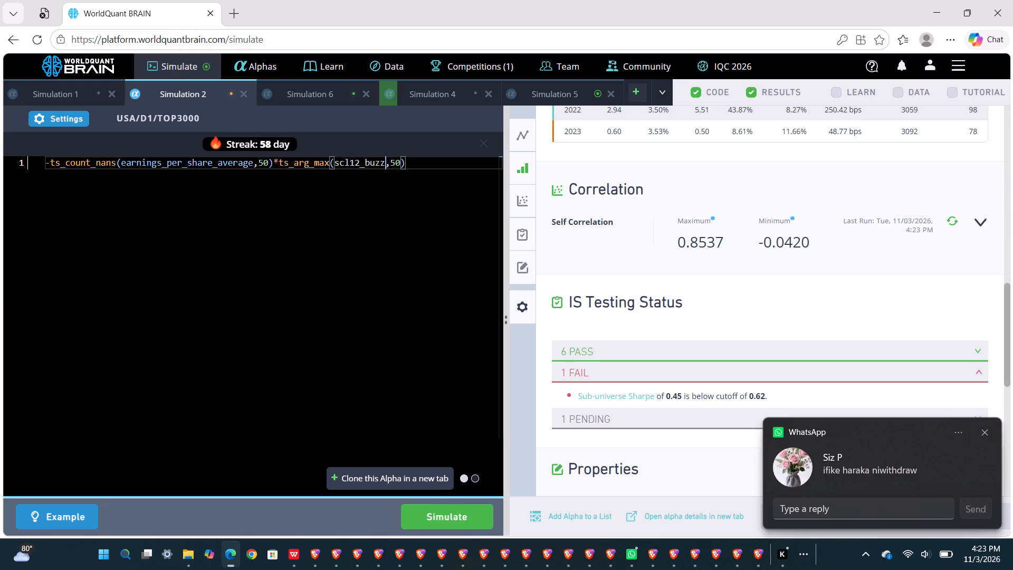
pyautogui.click(430, 518)
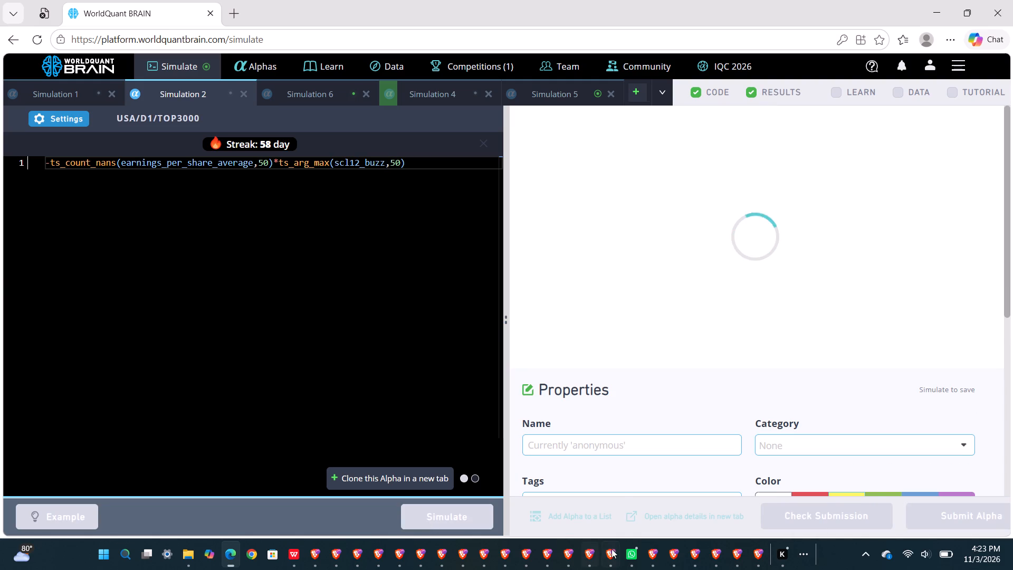
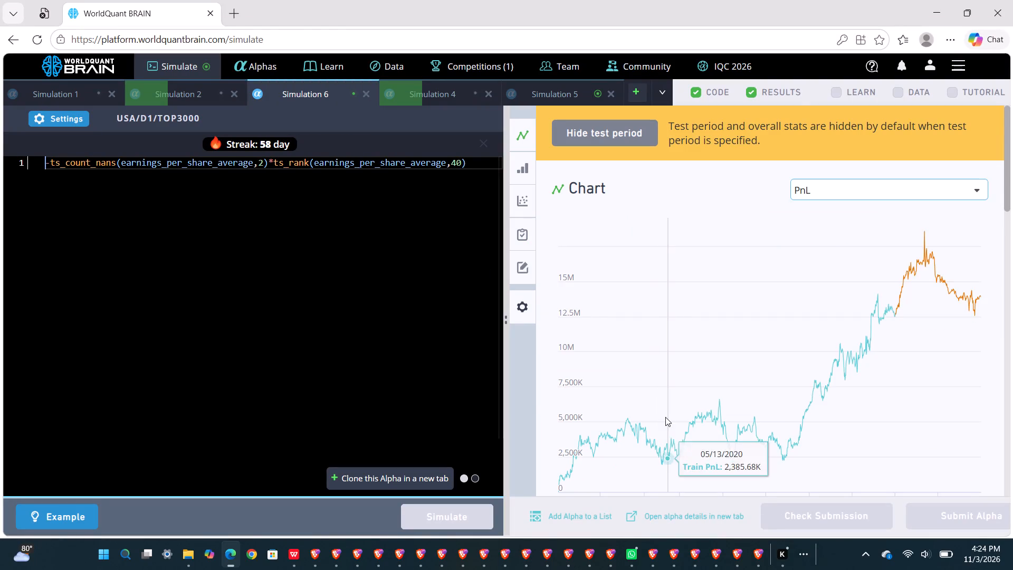
# Expand the failed tests in the IS Testing Status of the Simulation 6 alpha and examine them.
pyautogui.scroll(-5, 665, 417)
pyautogui.click(649, 393)
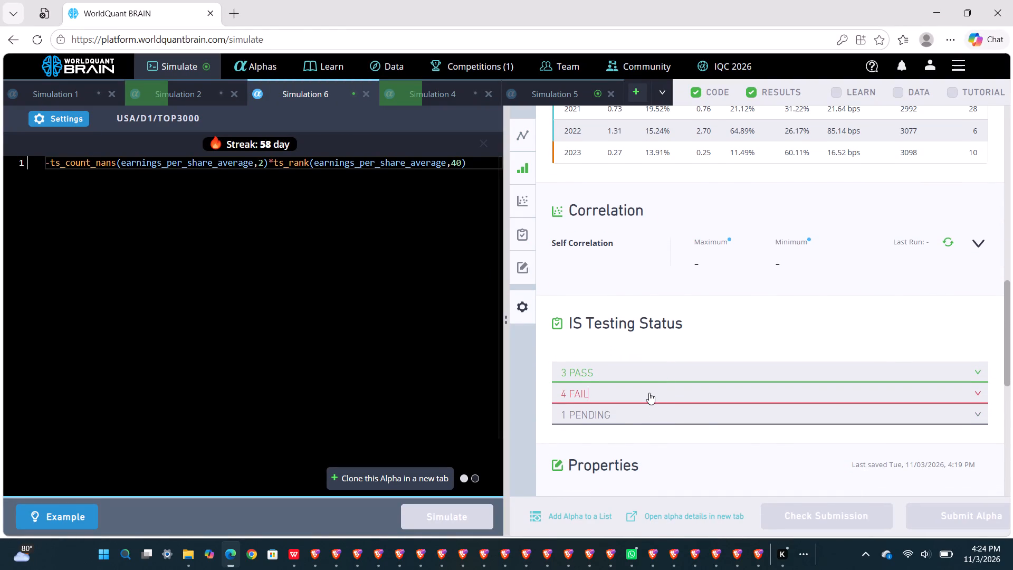
pyautogui.scroll(-1, 649, 393)
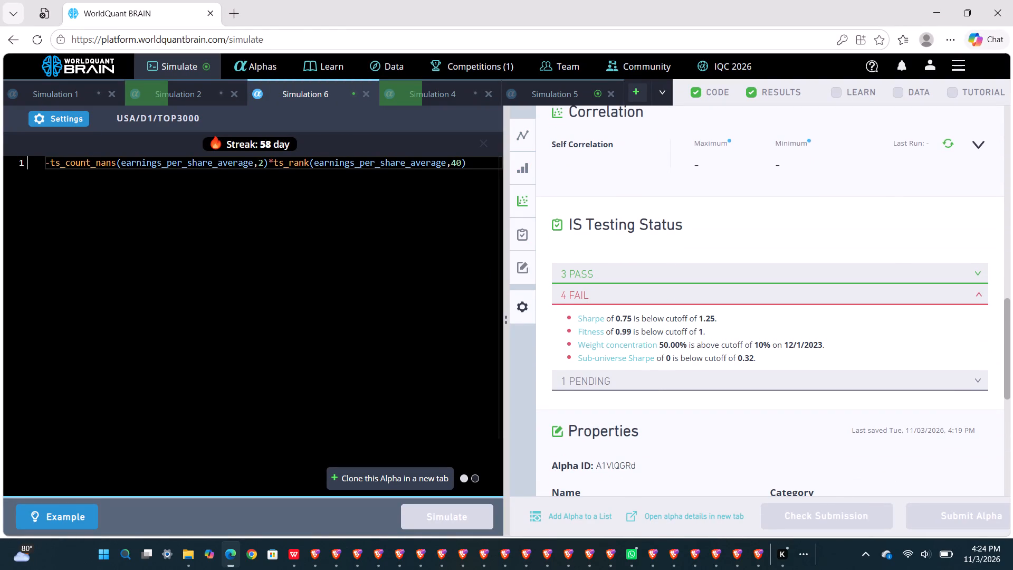
# Select the earnings_per_share_average field in the ts_rank term of the Simulation 6 expression.
pyautogui.doubleClick(341, 165)
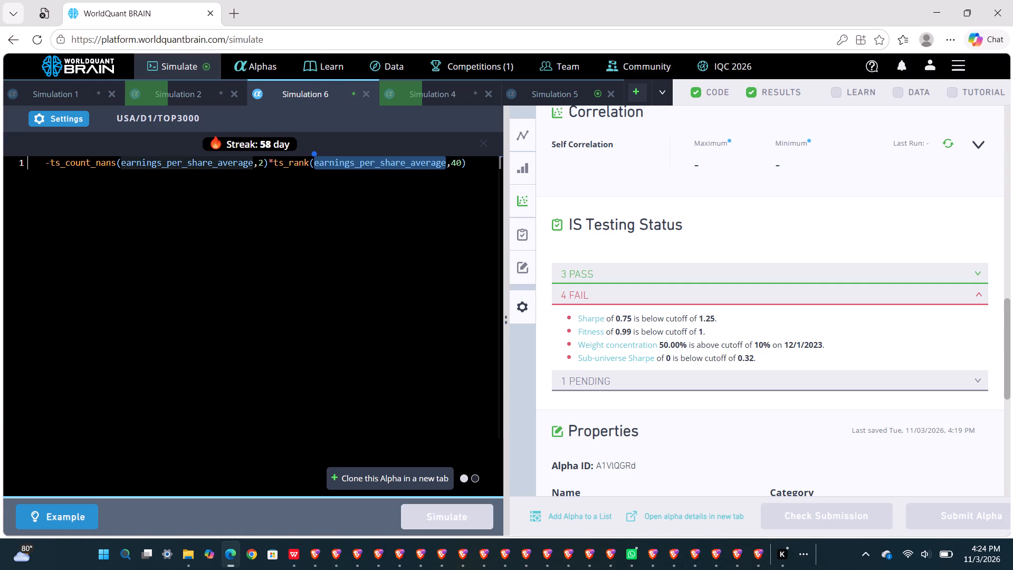
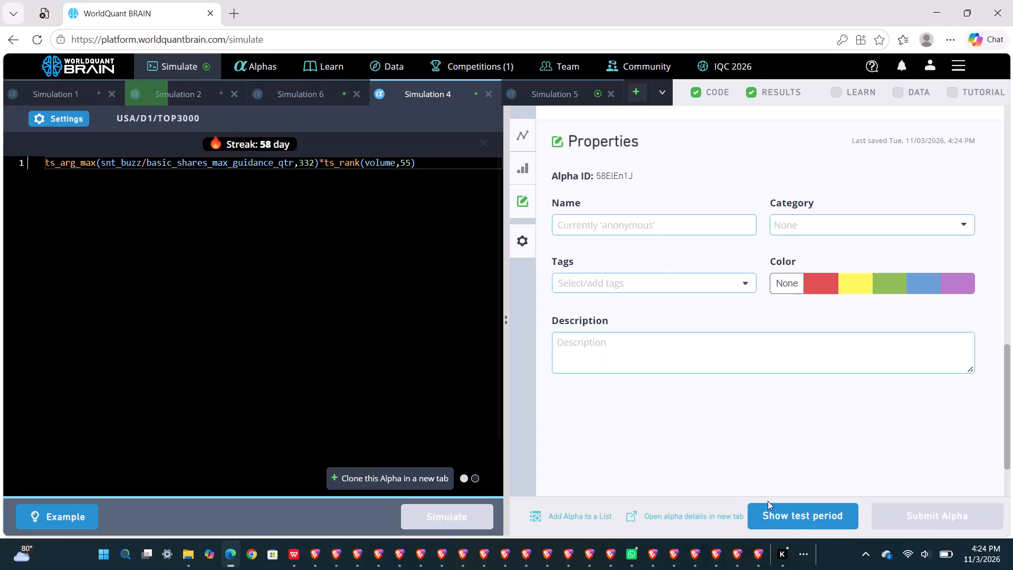
# Show the test period for the Simulation 4 alpha and examine its PASS and FAIL lists under IS Testing Status.
pyautogui.click(796, 521)
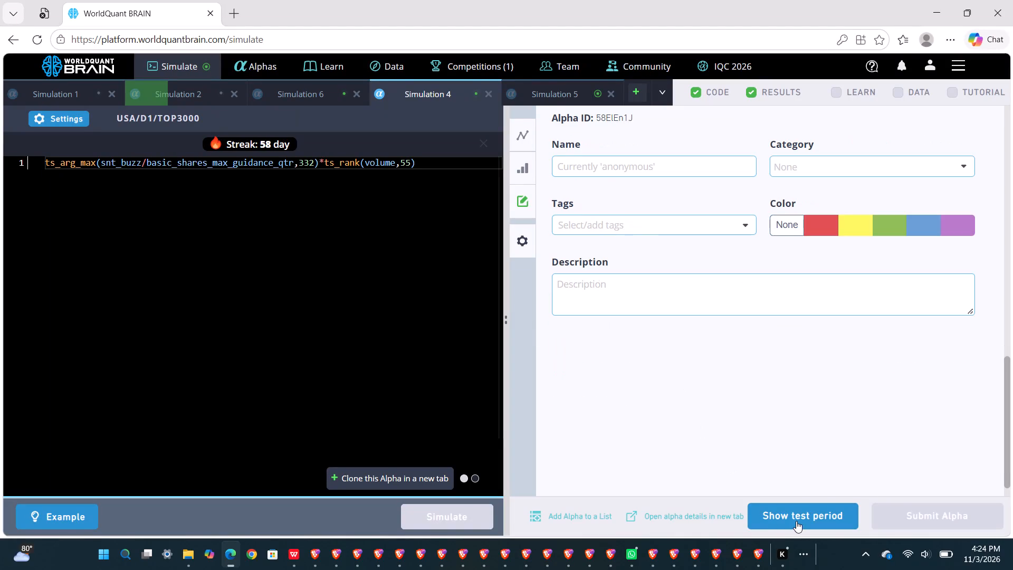
pyautogui.scroll(-1, 777, 429)
pyautogui.click(665, 282)
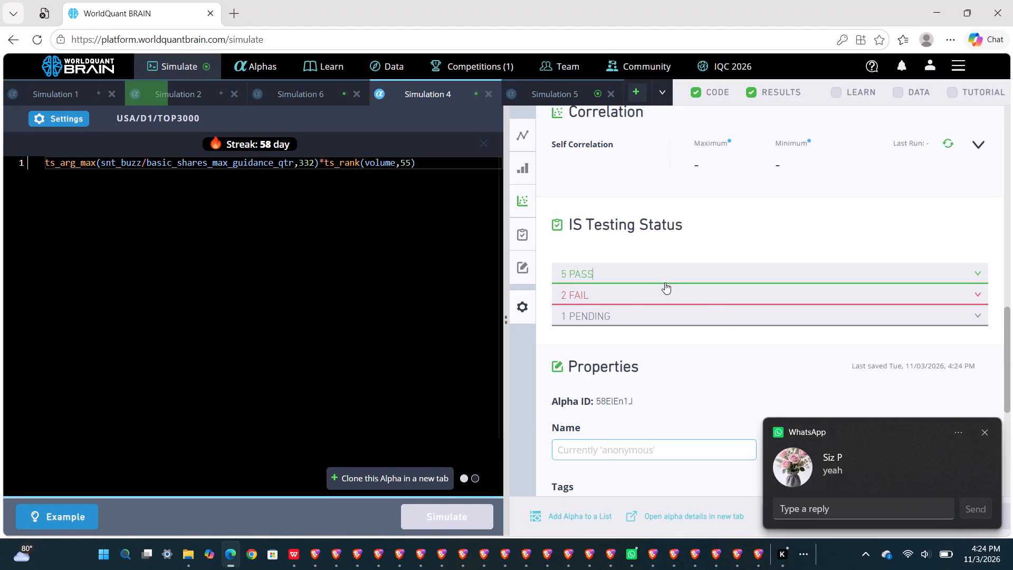
pyautogui.click(651, 274)
pyautogui.click(642, 296)
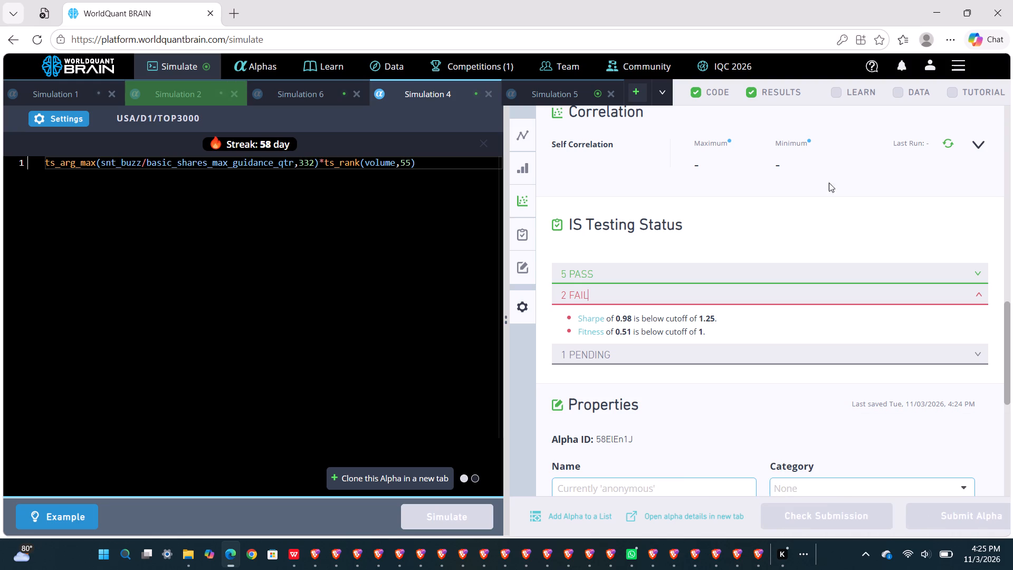
# Run the self correlation check on the Simulation 4 alpha.
pyautogui.click(946, 143)
pyautogui.scroll(1, 733, 168)
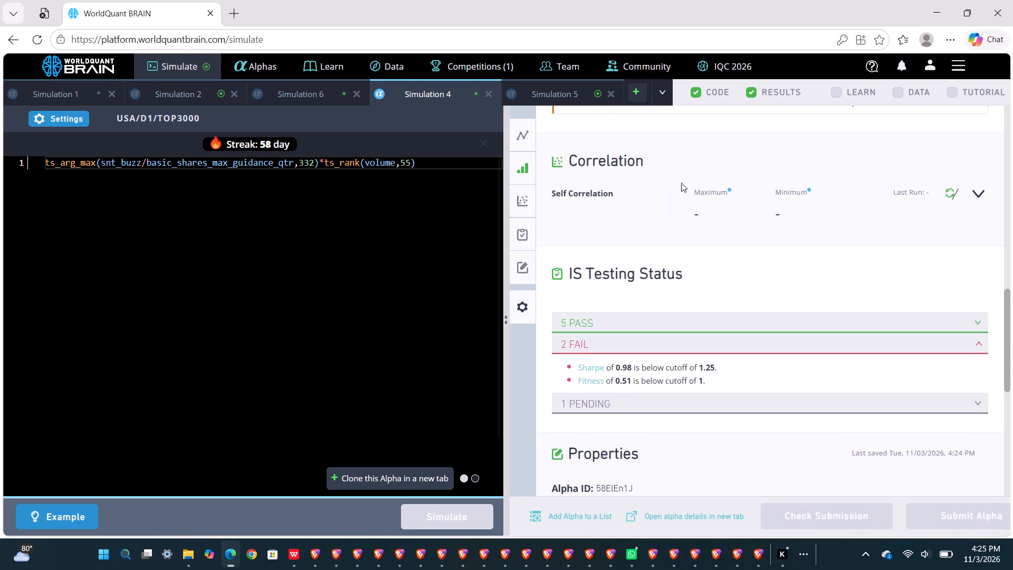
# Change the Simulation 4 neutralization setting to Market, apply it and simulate the alpha.
pyautogui.click(65, 123)
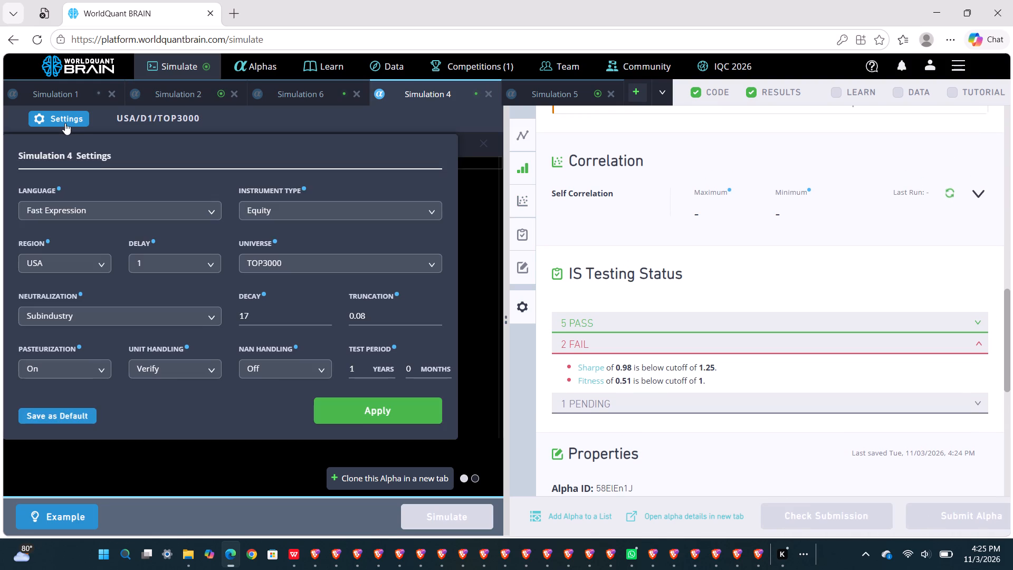
pyautogui.click(107, 314)
pyautogui.click(61, 353)
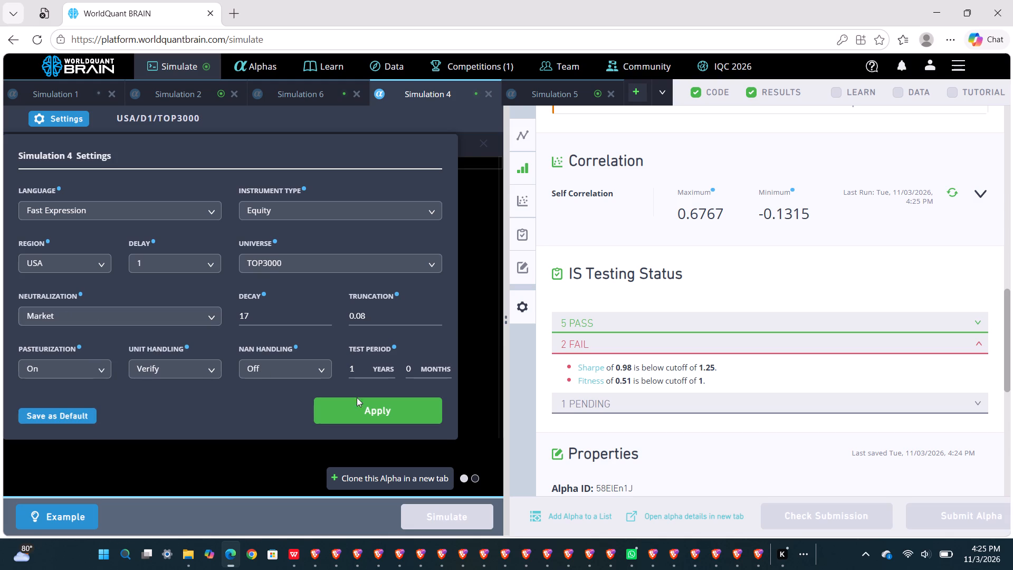
pyautogui.click(371, 411)
pyautogui.moveTo(443, 533); pyautogui.dragTo(443, 521)
pyautogui.click(443, 521)
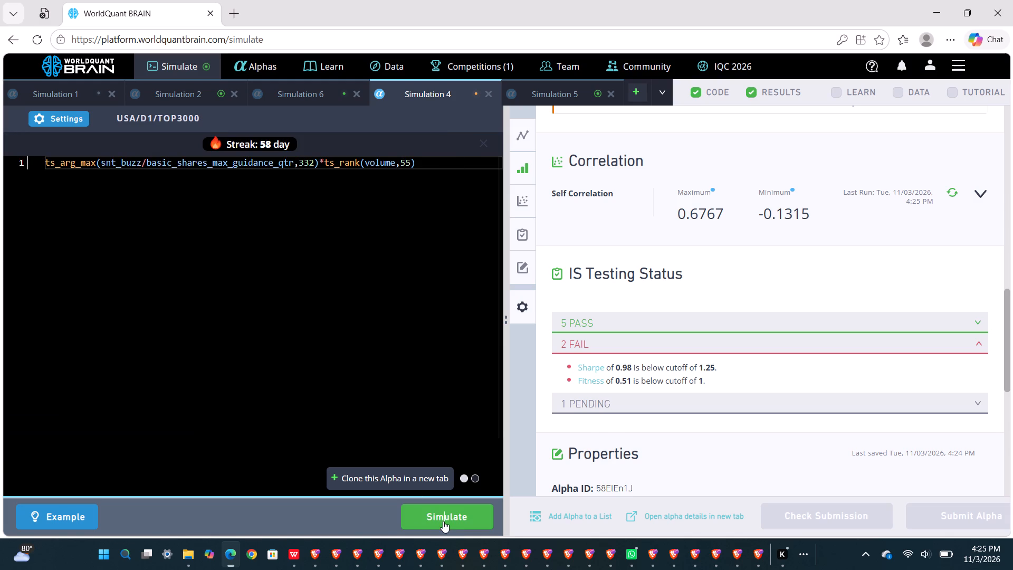
# Examine the failed IS tests of the Simulation 6 alpha.
pyautogui.click(310, 90)
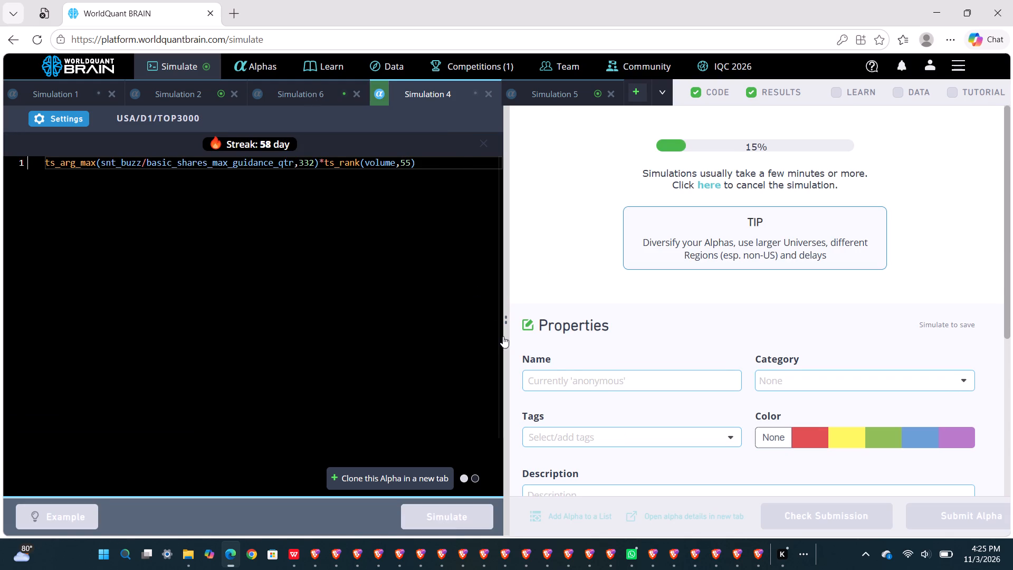
pyautogui.scroll(-5, 703, 406)
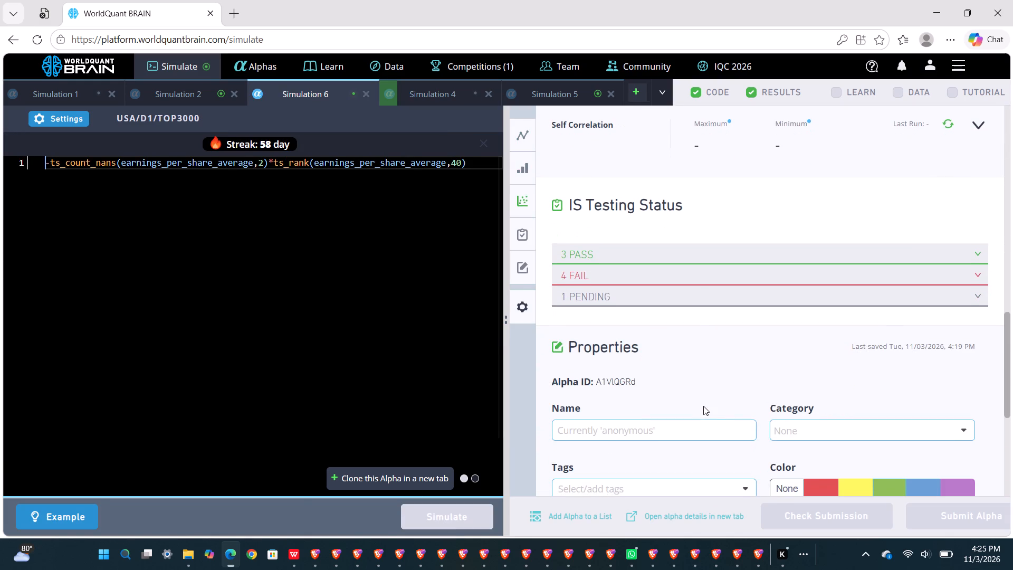
pyautogui.click(684, 270)
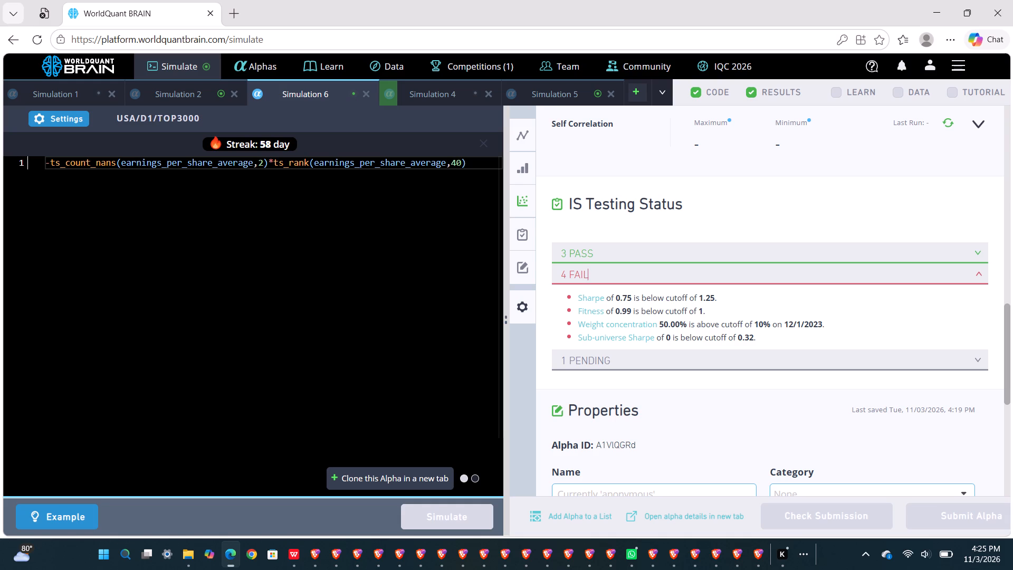
pyautogui.click(357, 166)
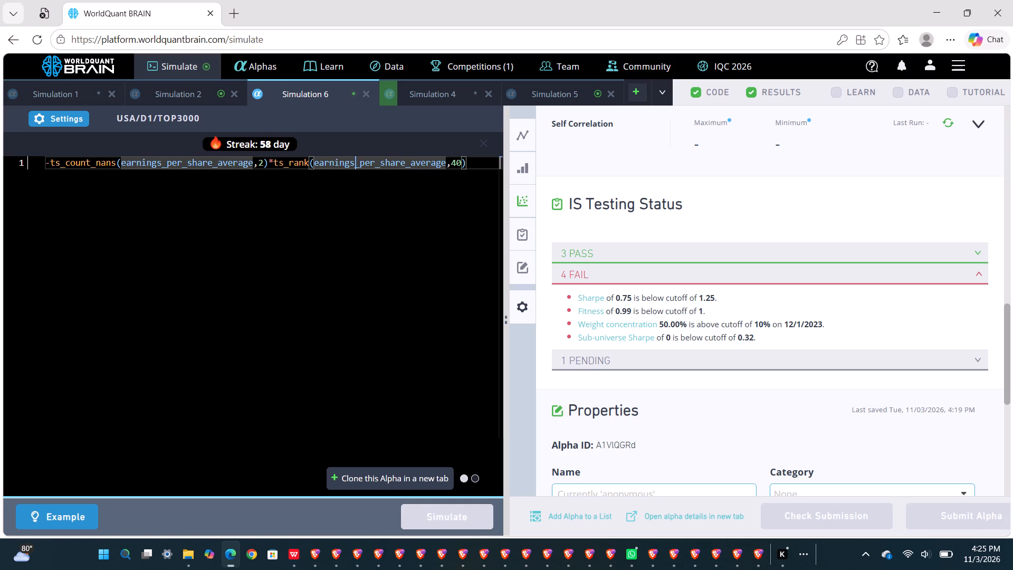
# Show the test period results of the Simulation 2 alpha and run its self correlation check.
pyautogui.click(202, 92)
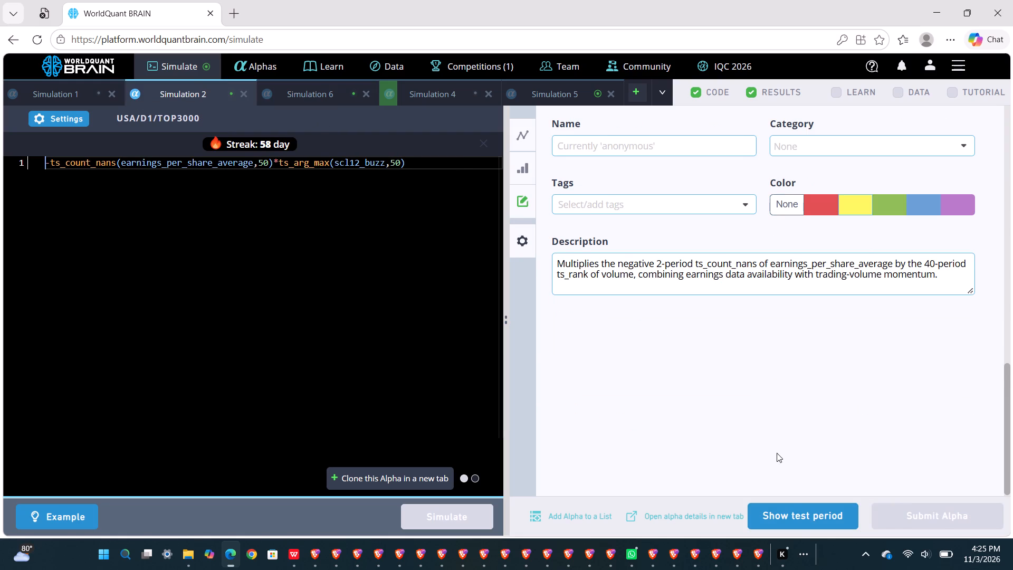
pyautogui.click(790, 510)
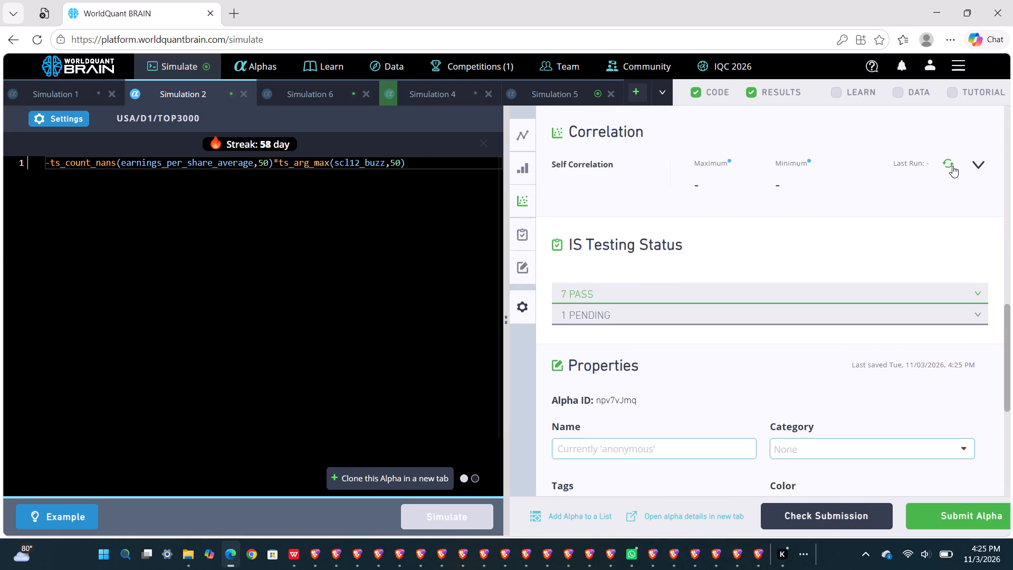
pyautogui.click(952, 166)
pyautogui.scroll(1, 748, 223)
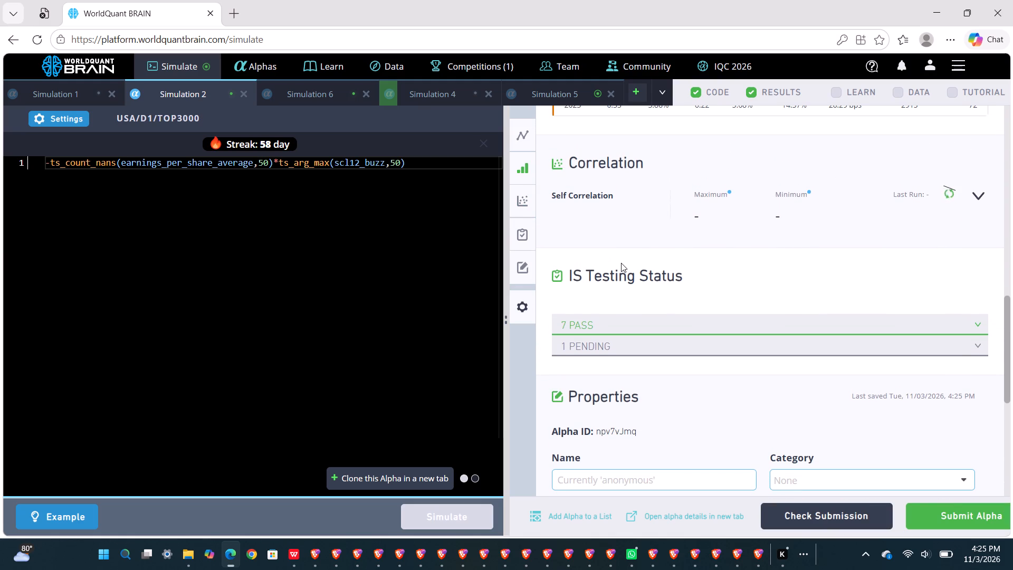
pyautogui.scroll(8, 621, 263)
pyautogui.scroll(-2, 621, 263)
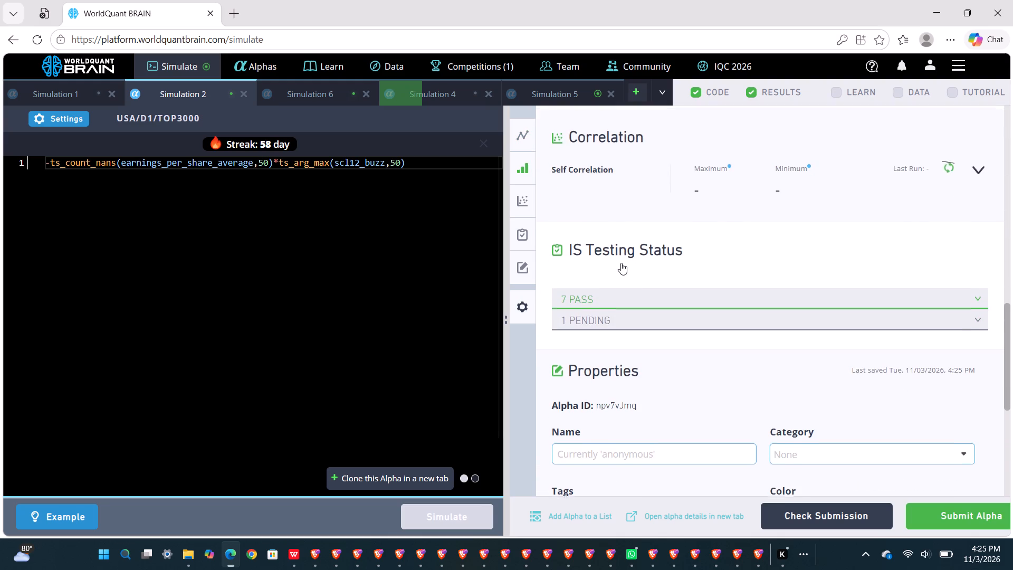
pyautogui.scroll(-2, 621, 263)
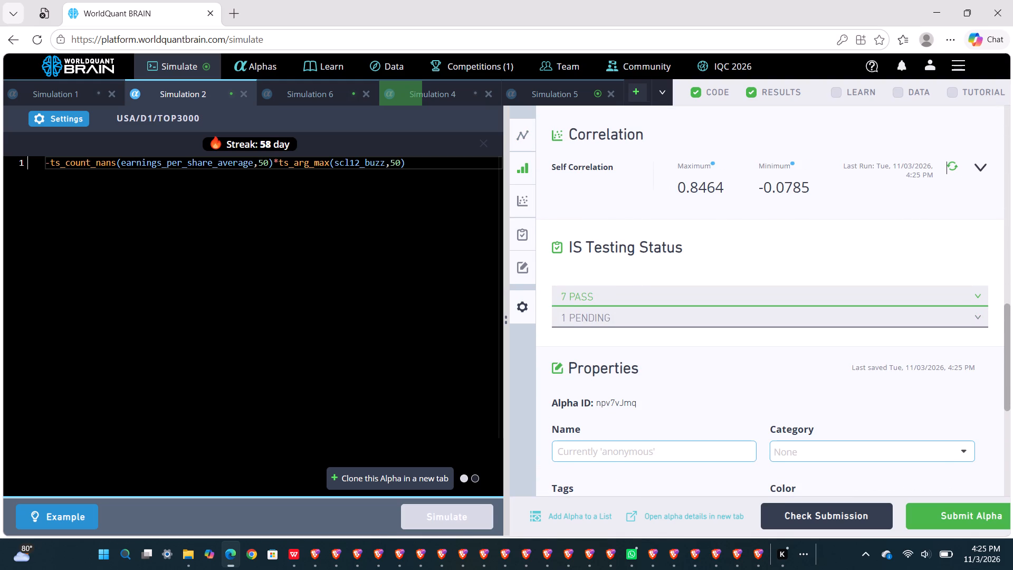
# Set the ts_count_nans lookback in the Simulation 2 expression to 5 and simulate the alpha.
pyautogui.click(269, 163)
pyautogui.press('BackSpace')
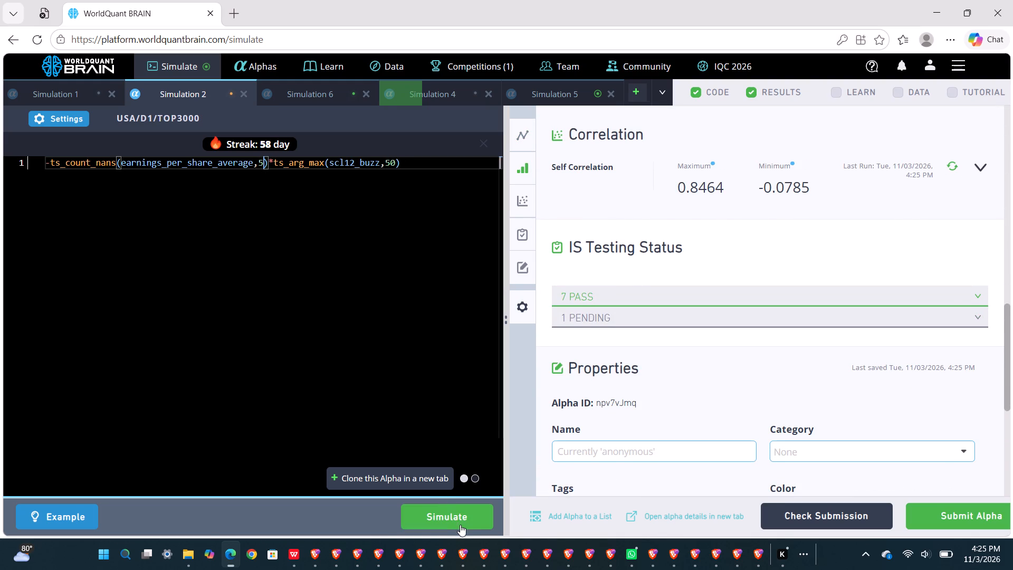
pyautogui.click(460, 525)
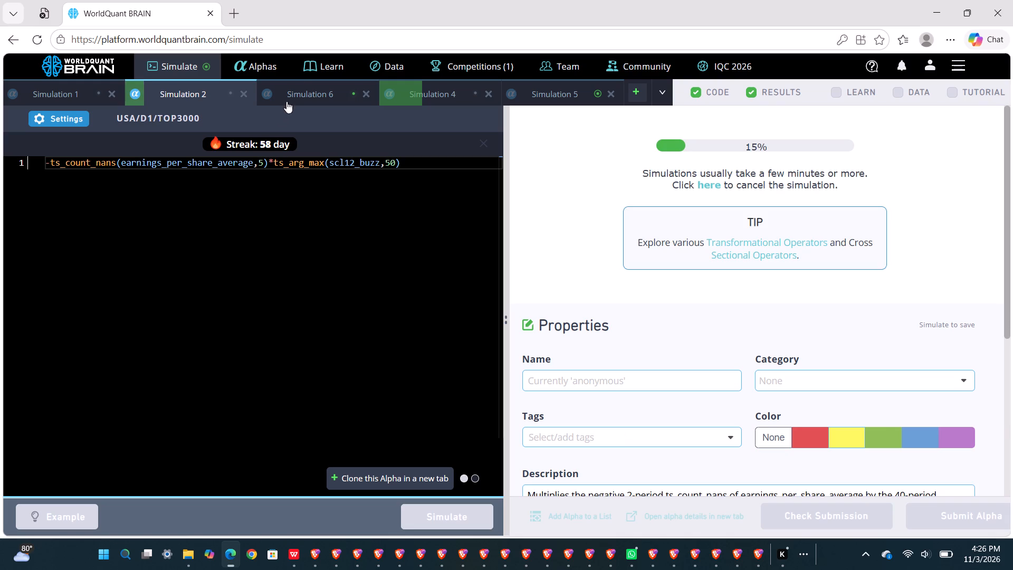
# Examine the failed IS tests of the Simulation 6 alpha again.
pyautogui.click(305, 99)
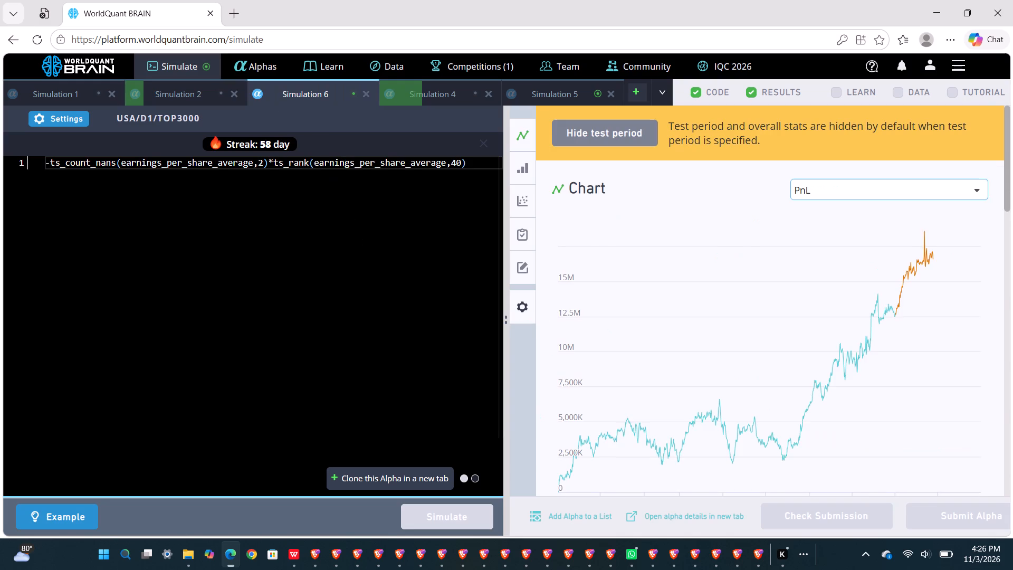
pyautogui.scroll(-7, 601, 432)
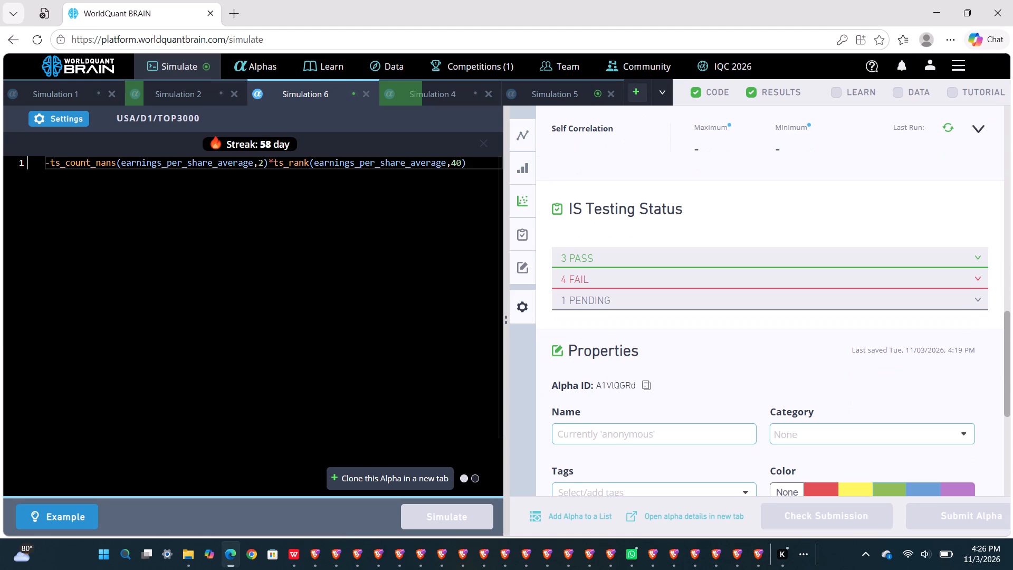
pyautogui.click(611, 279)
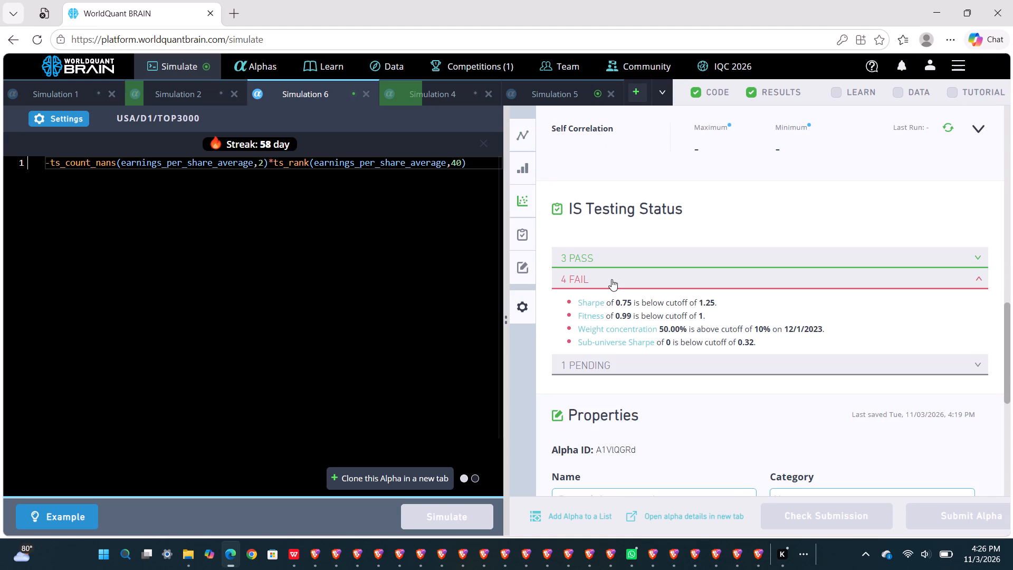
# Show the test period results of the Simulation 5 alpha.
pyautogui.click(552, 92)
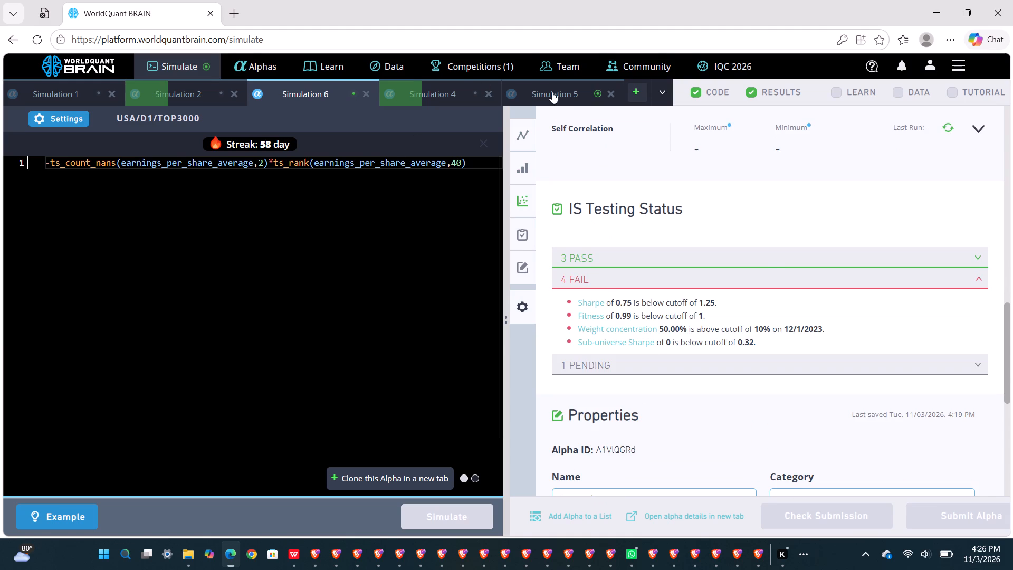
pyautogui.click(777, 516)
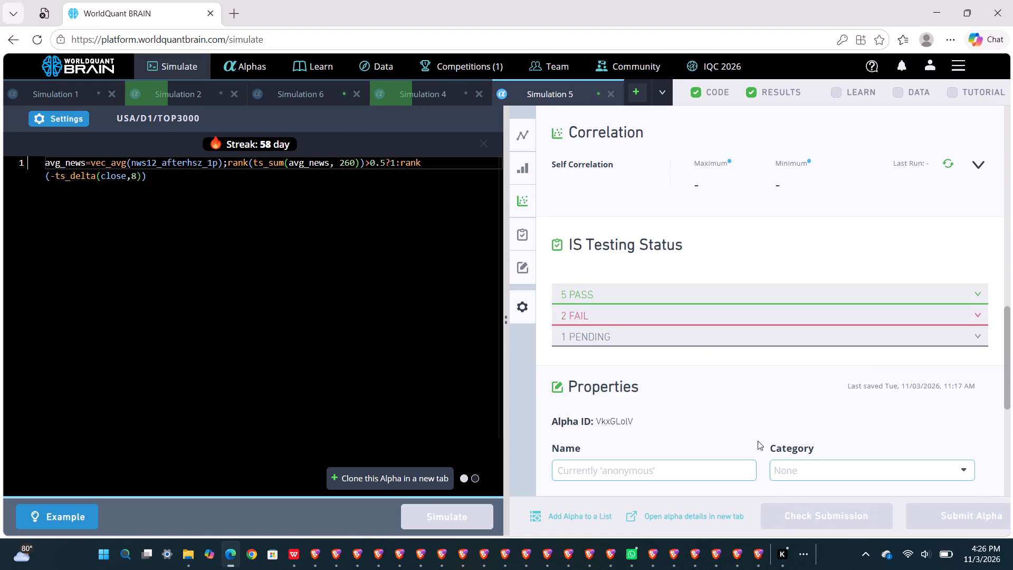
# Expand the failed IS tests of the Simulation 5 alpha and run its self correlation check.
pyautogui.click(680, 284)
pyautogui.scroll(1, 680, 284)
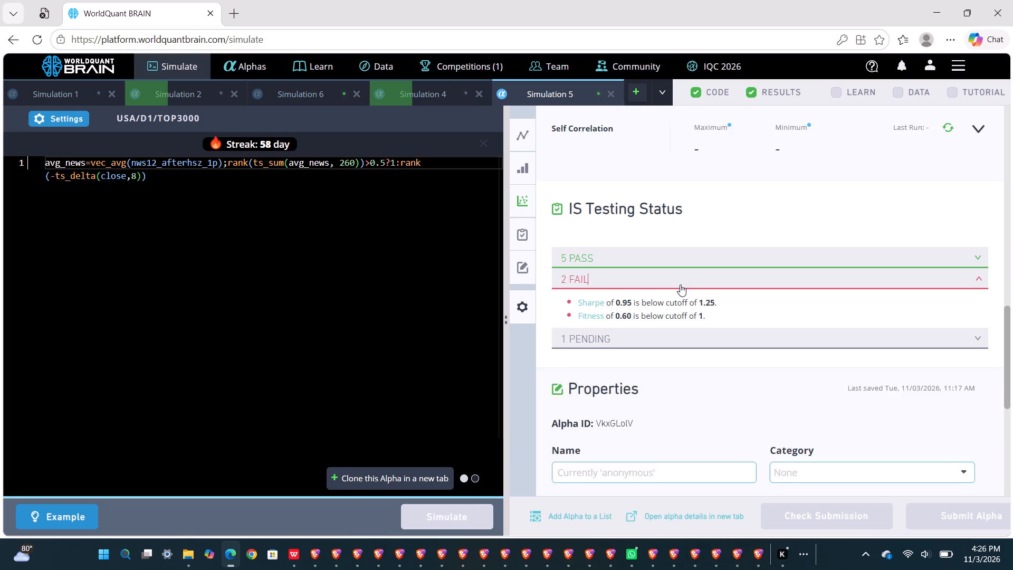
pyautogui.scroll(1, 680, 284)
pyautogui.click(949, 198)
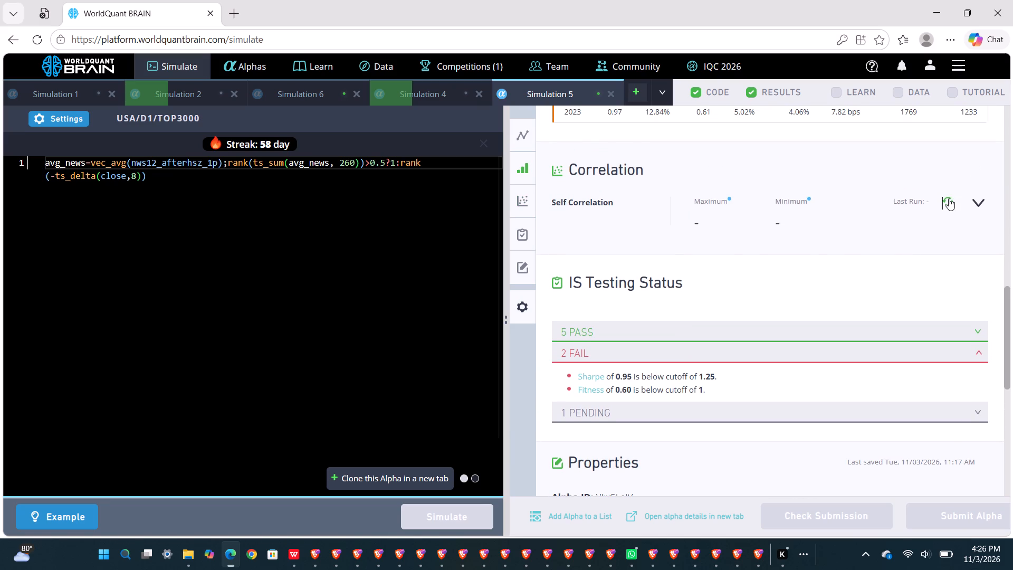
pyautogui.scroll(1, 794, 212)
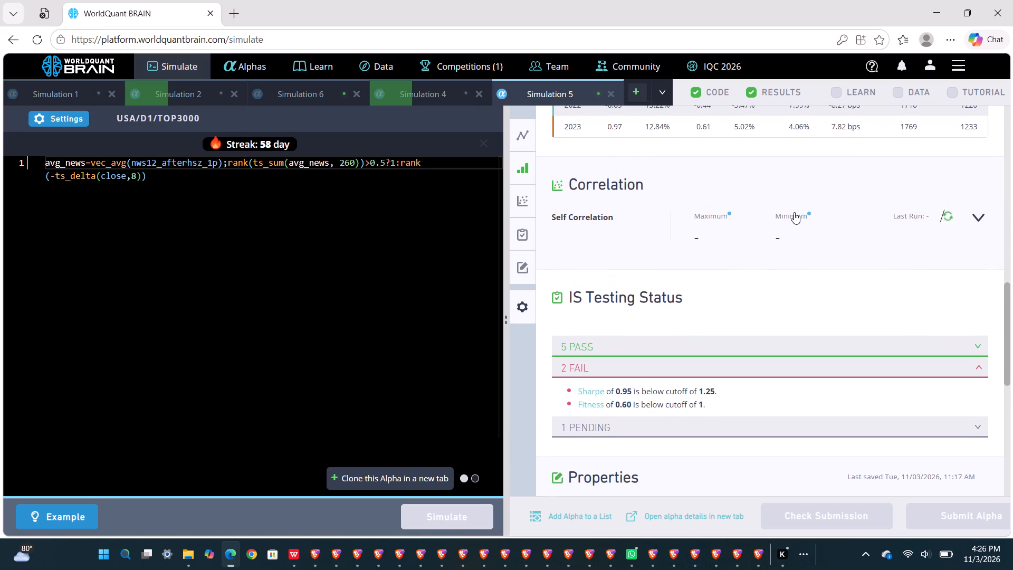
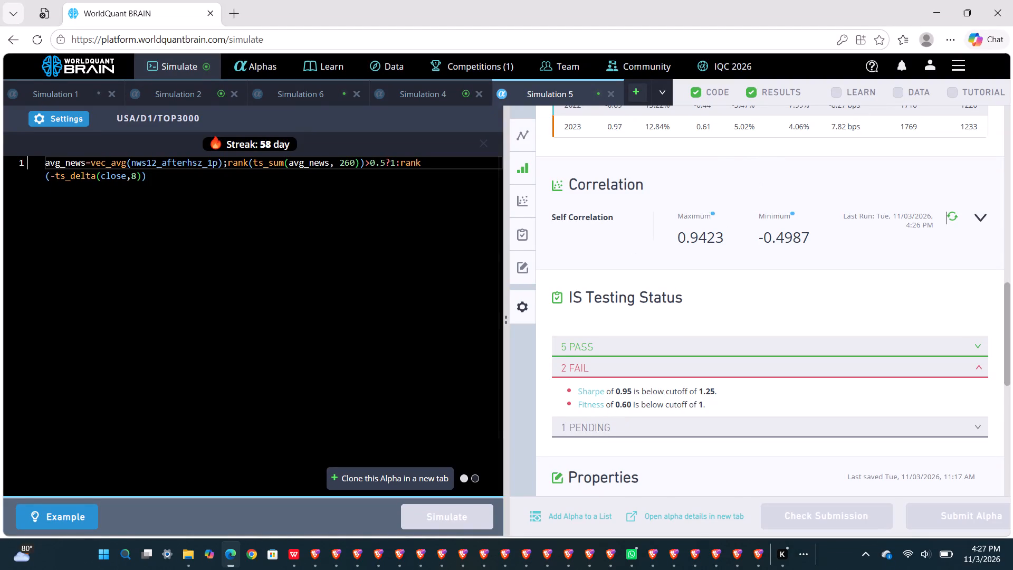
# In the Simulation 6 expression, replace the earnings_per_share_average field inside ts_rank with a data field matching "sent".
pyautogui.click(314, 100)
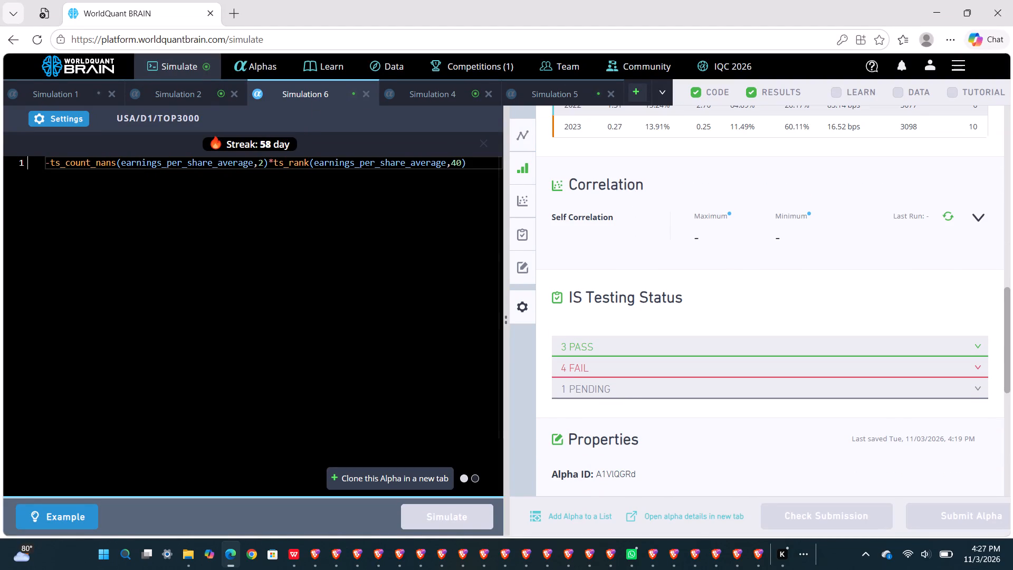
pyautogui.doubleClick(365, 165)
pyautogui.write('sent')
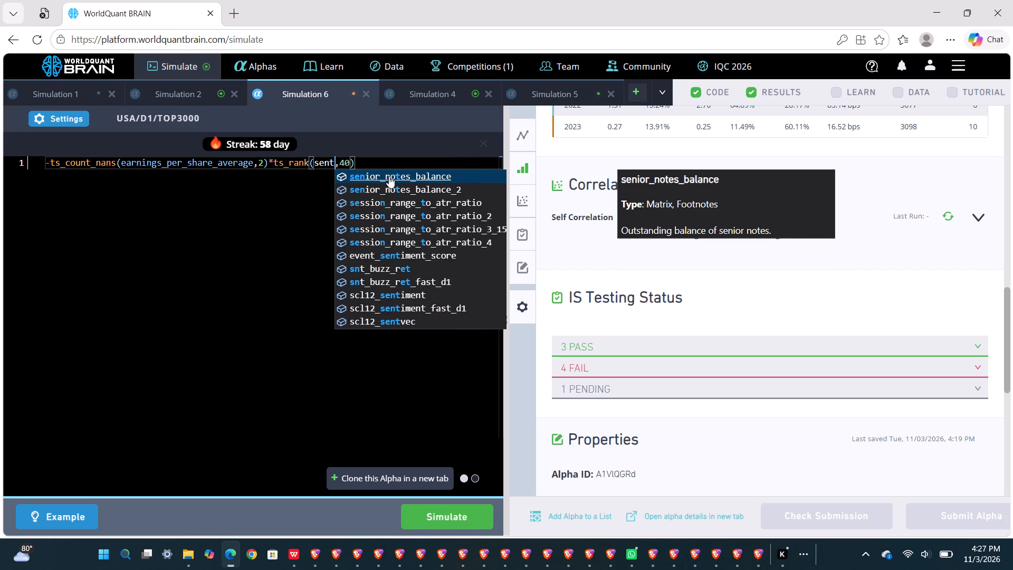
# Complete the ts_rank field in the Simulation 6 expression as senior_notes_balance and simulate the alpha.
pyautogui.click(389, 176)
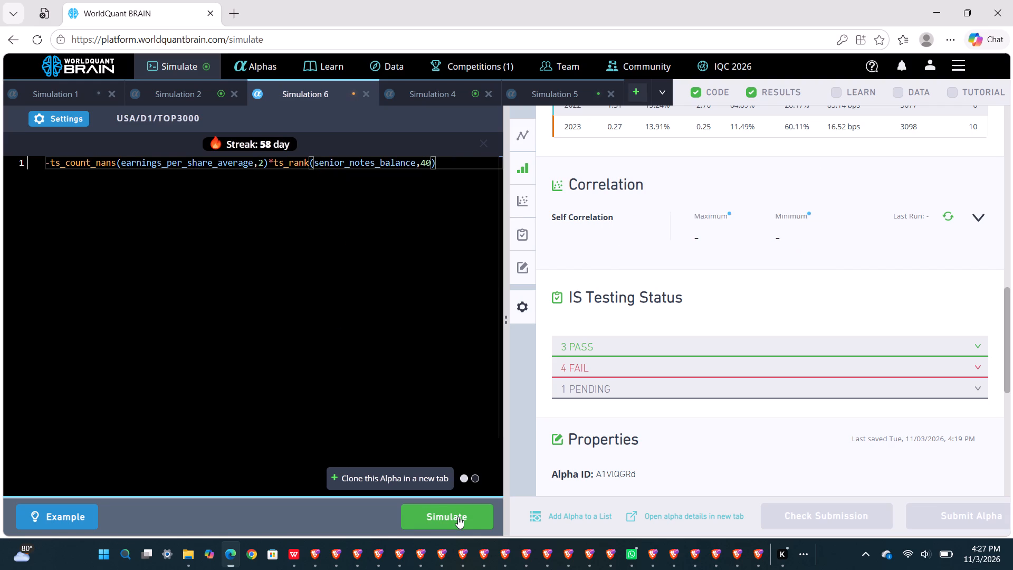
pyautogui.click(458, 517)
pyautogui.scroll(-2, 458, 517)
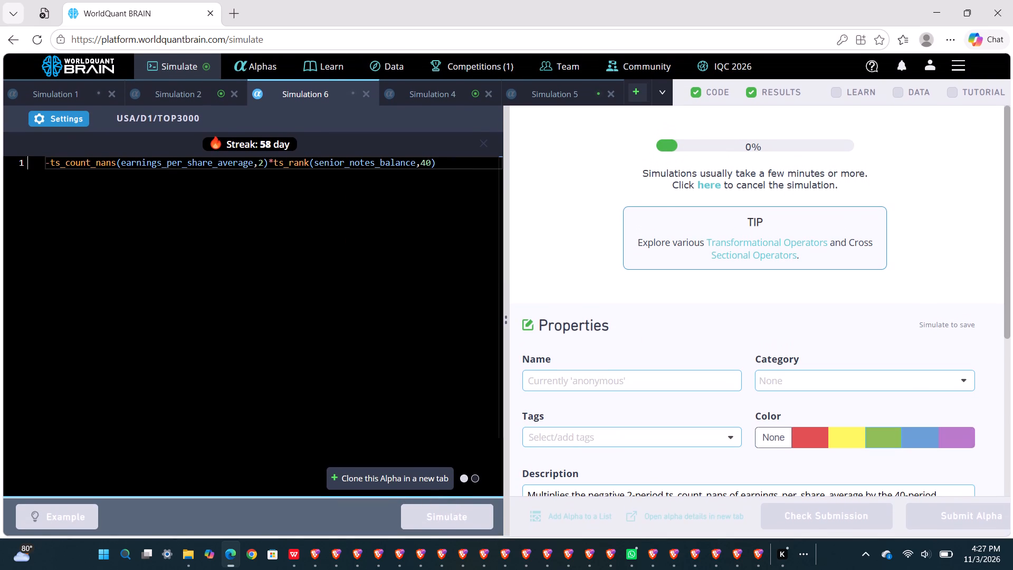
# Show the test period results of the Simulation 2 alpha and run its self correlation check.
pyautogui.click(190, 108)
pyautogui.click(190, 108)
pyautogui.moveTo(190, 108); pyautogui.dragTo(179, 94)
pyautogui.click(179, 94)
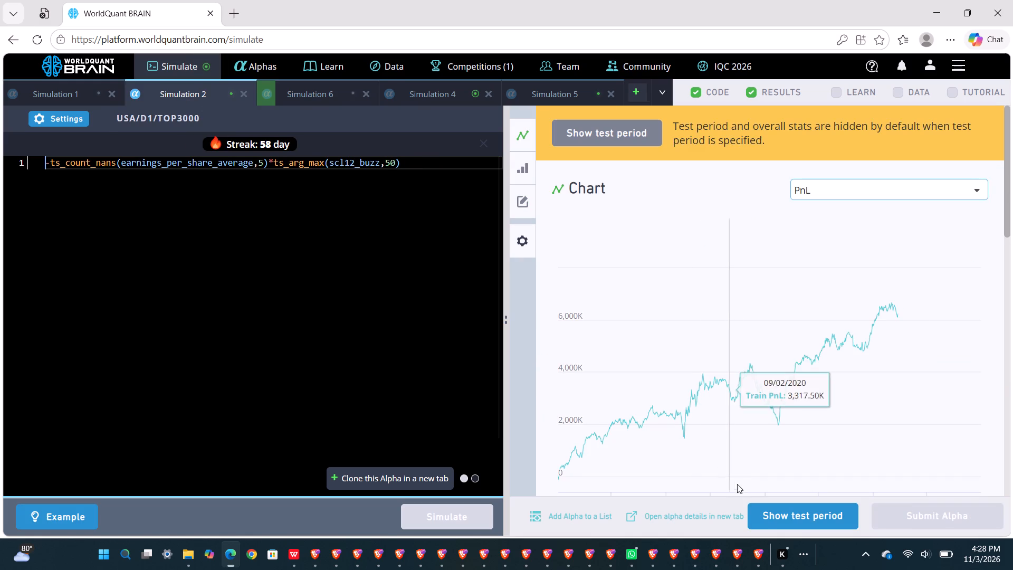
pyautogui.click(768, 515)
pyautogui.scroll(-2, 781, 433)
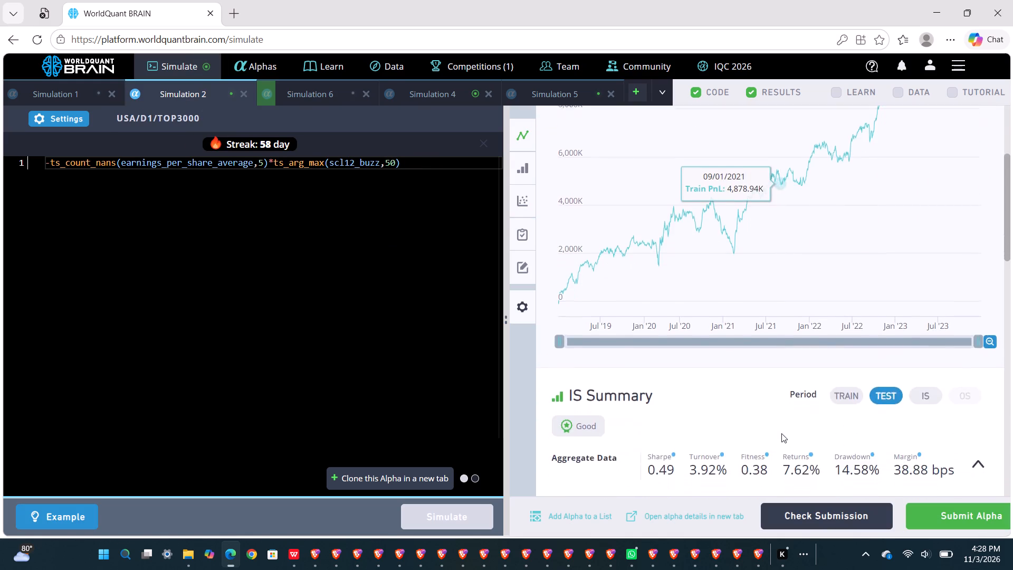
pyautogui.scroll(-3, 781, 433)
pyautogui.click(954, 222)
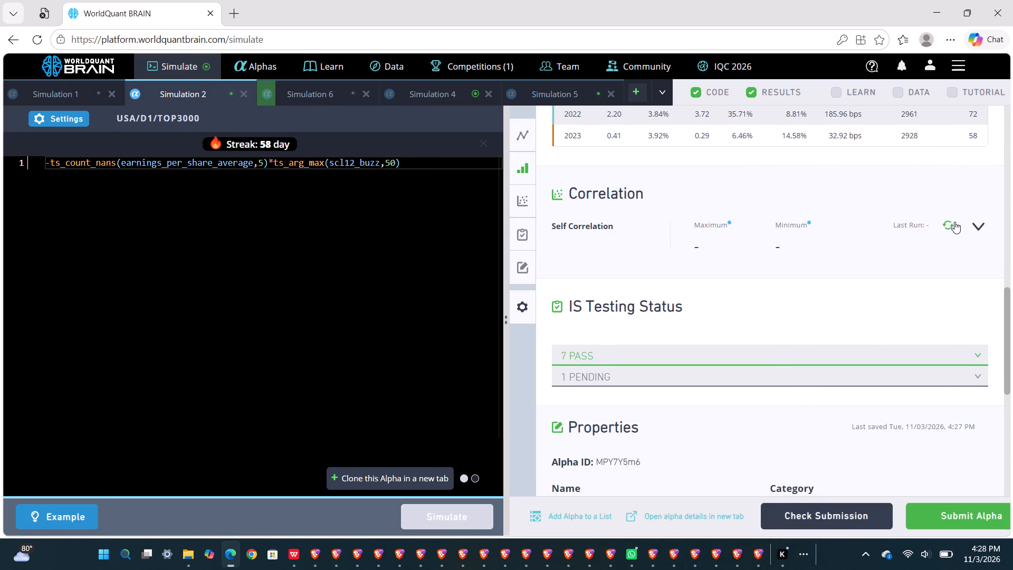
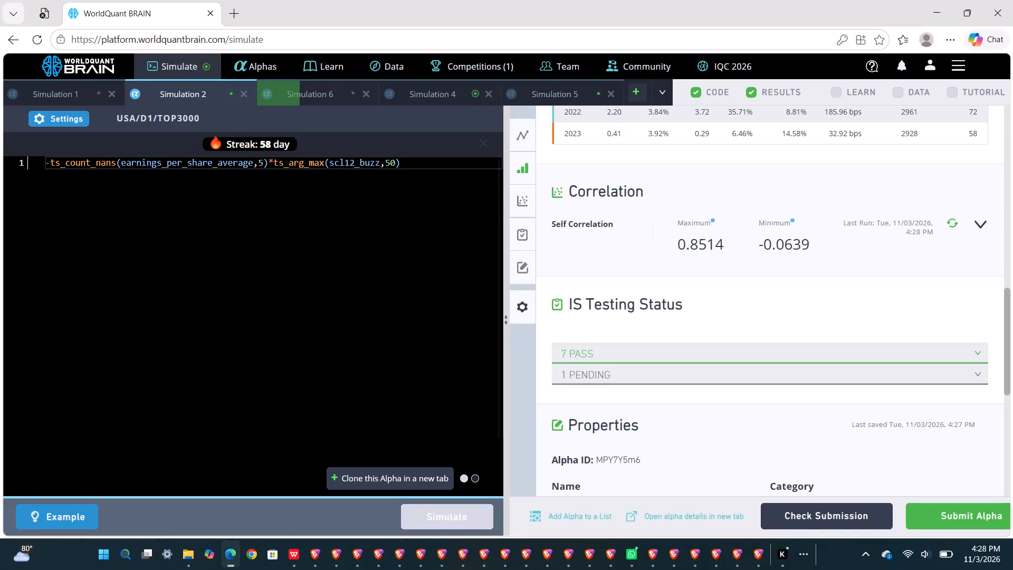
# Change the ts_arg_max window in the Simulation 2 expression to 0 and simulate the alpha.
pyautogui.scroll(-2, 727, 364)
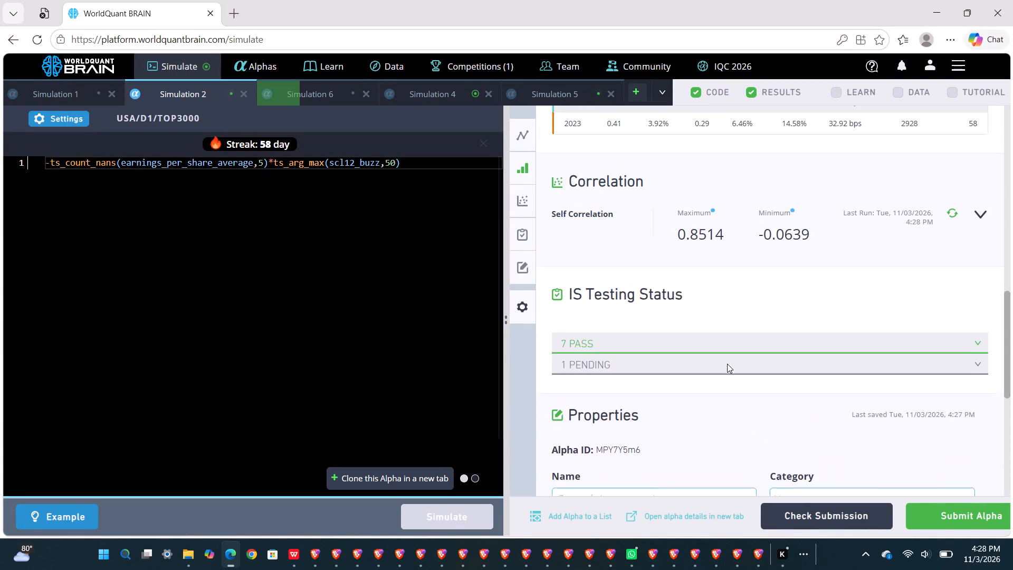
pyautogui.click(391, 164)
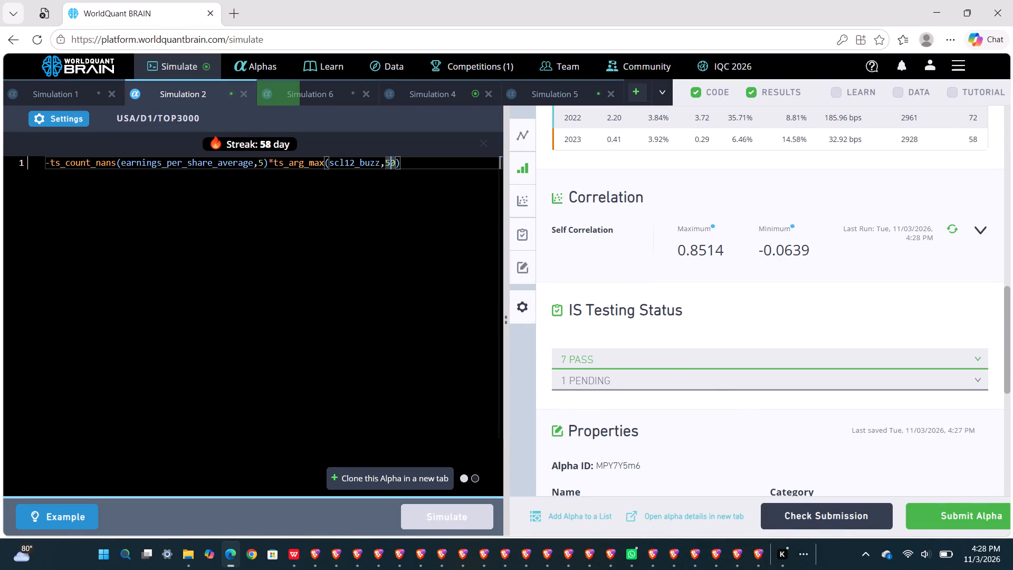
pyautogui.press('BackSpace')
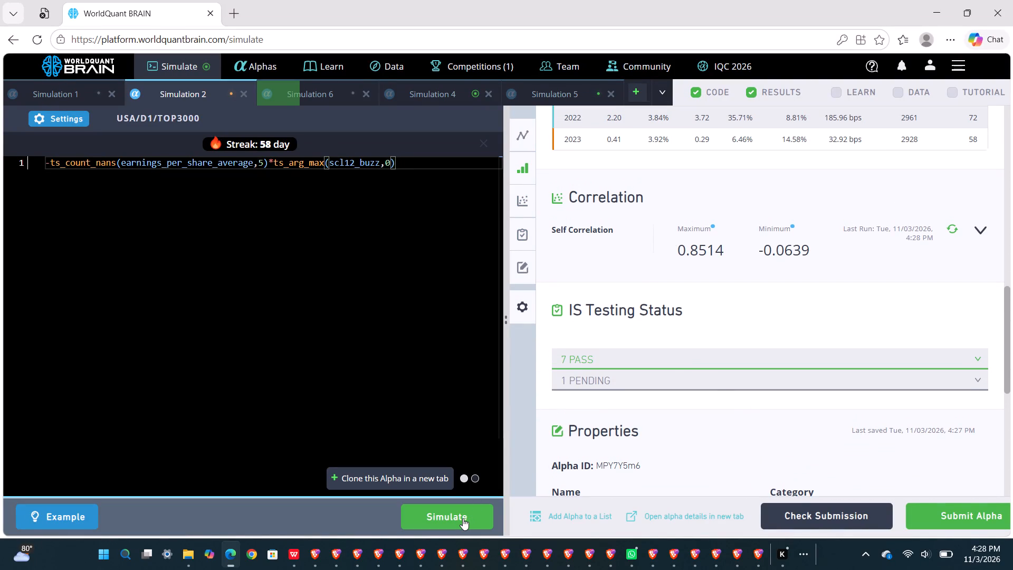
pyautogui.click(462, 518)
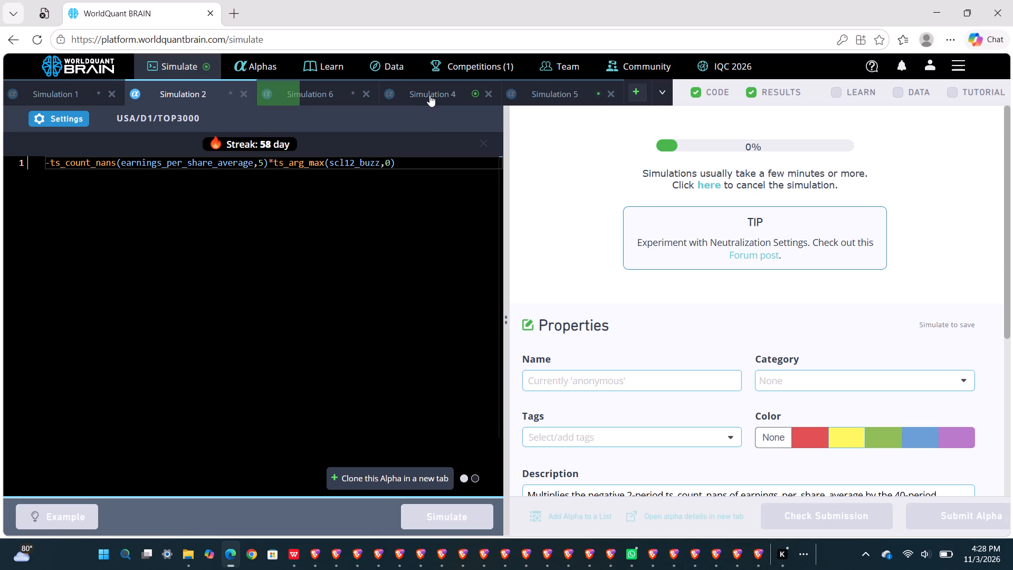
# Show the test period results of the Simulation 4 alpha, expand its failed tests and run the self correlation check.
pyautogui.click(429, 95)
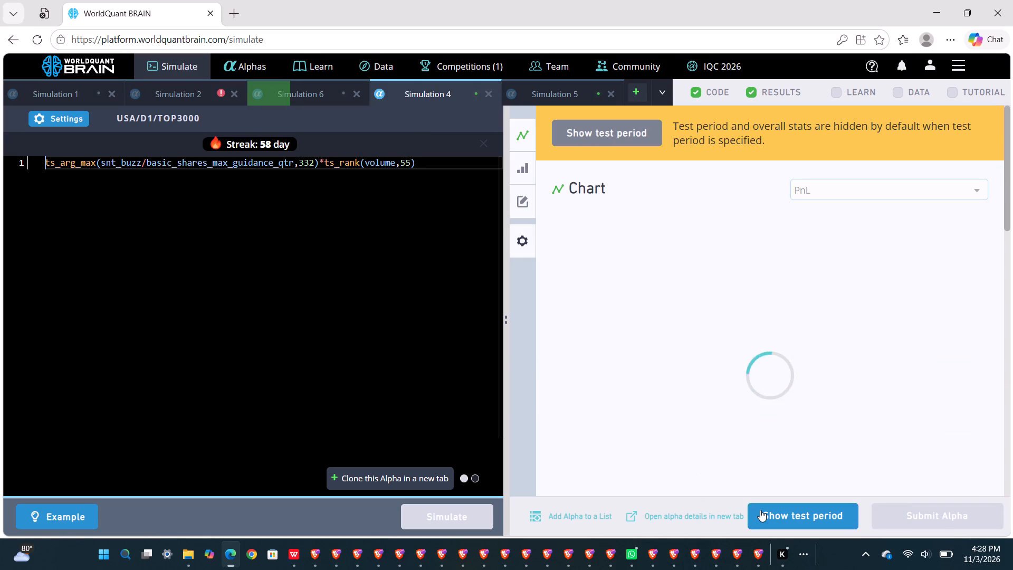
pyautogui.click(760, 510)
pyautogui.scroll(-2, 754, 398)
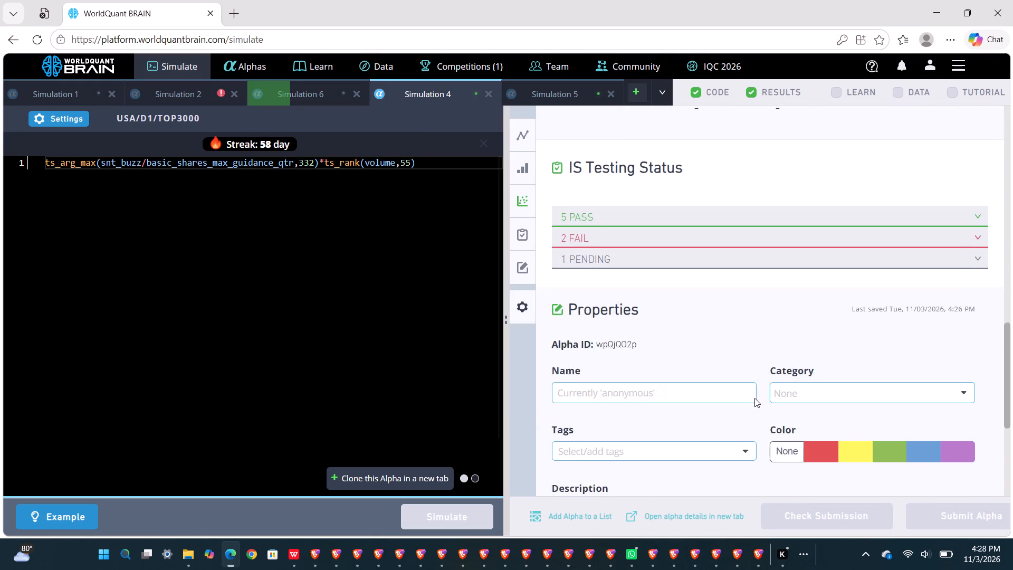
pyautogui.scroll(-2, 754, 398)
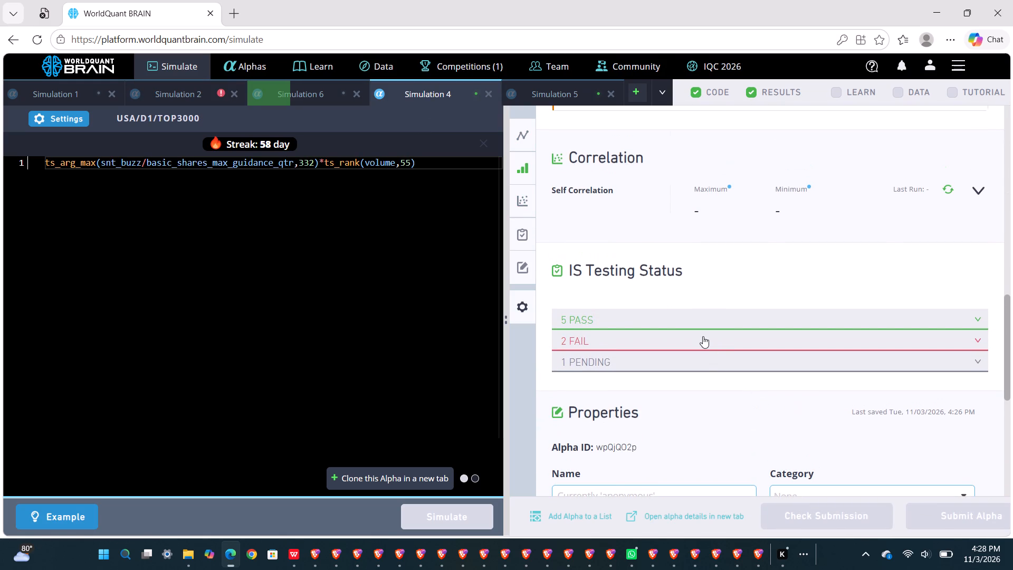
pyautogui.click(703, 336)
pyautogui.scroll(-1, 758, 281)
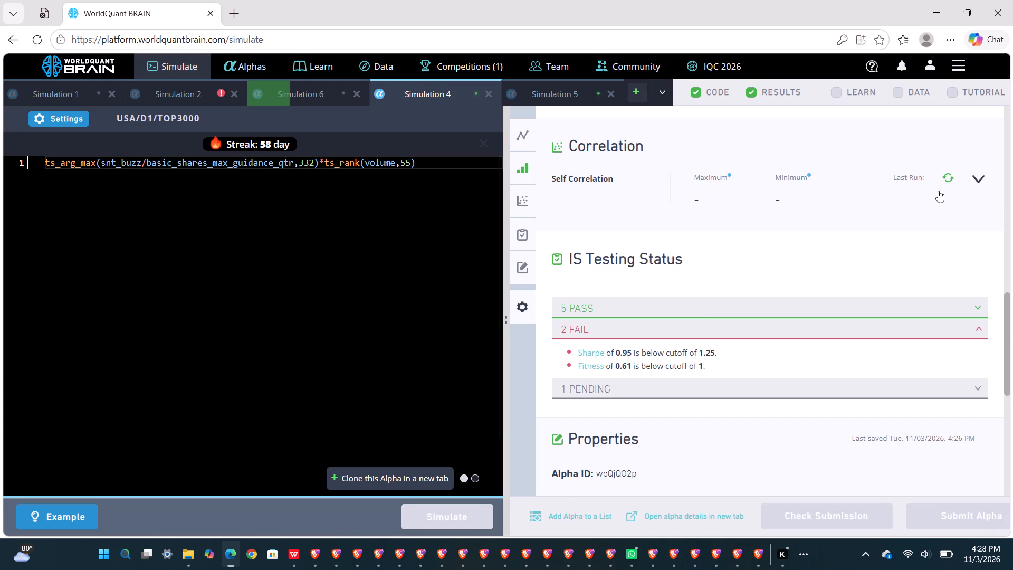
pyautogui.click(947, 180)
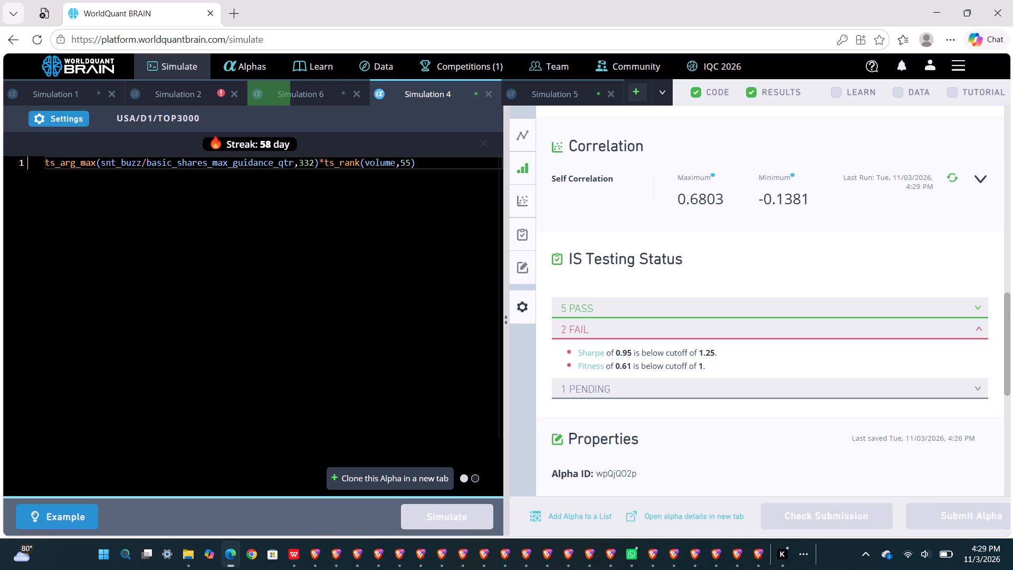
# Change the ts_arg_max window in the Simulation 4 expression to 372 and simulate the alpha.
pyautogui.click(310, 165)
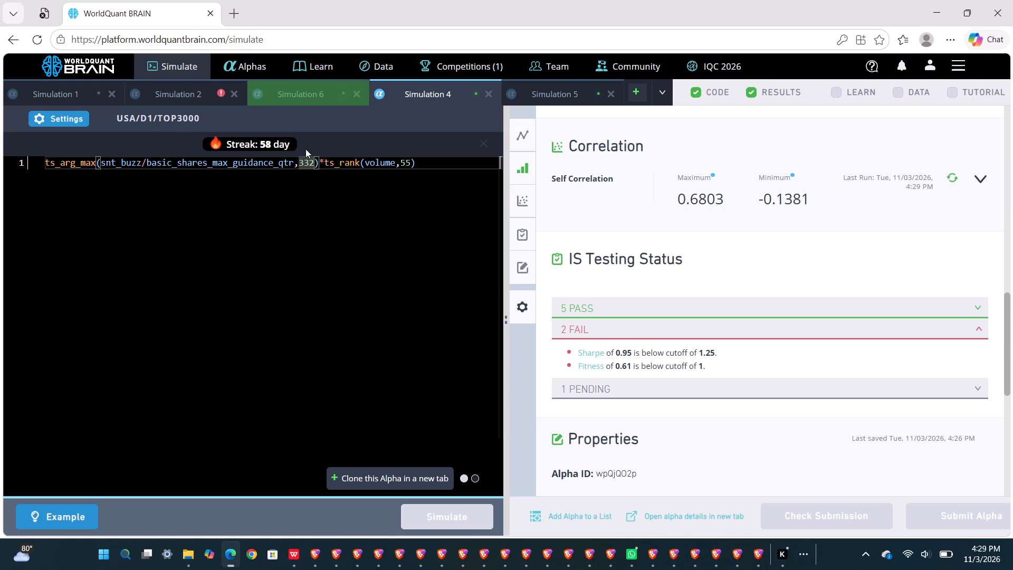
pyautogui.click(336, 211)
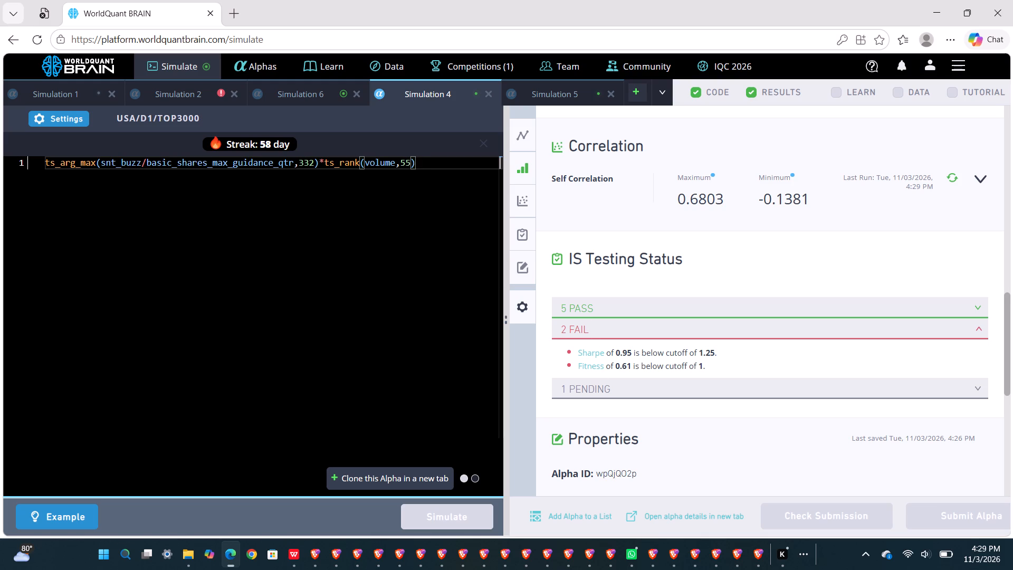
pyautogui.click(306, 162)
pyautogui.click(312, 166)
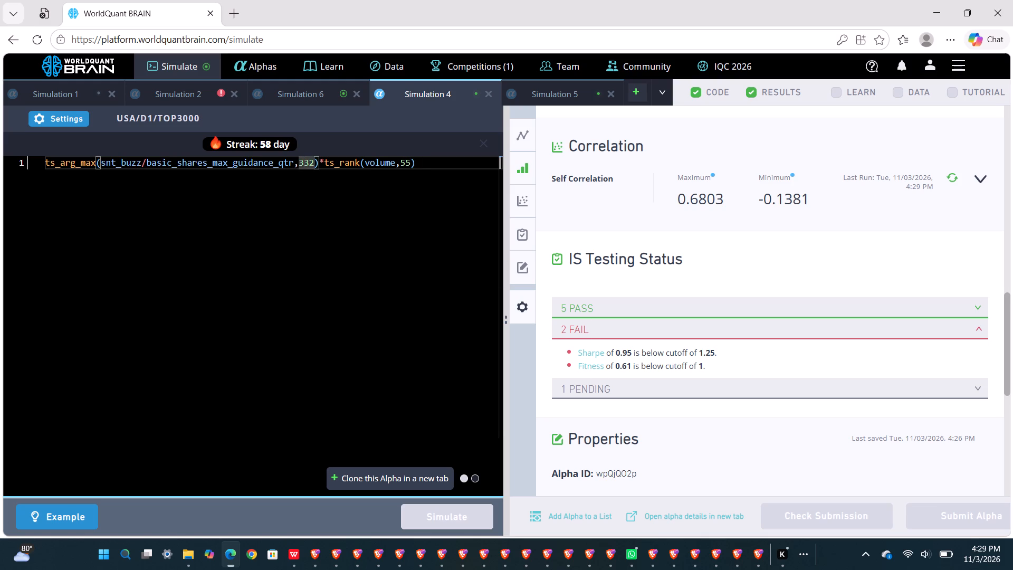
pyautogui.click(310, 166)
pyautogui.press('BackSpace')
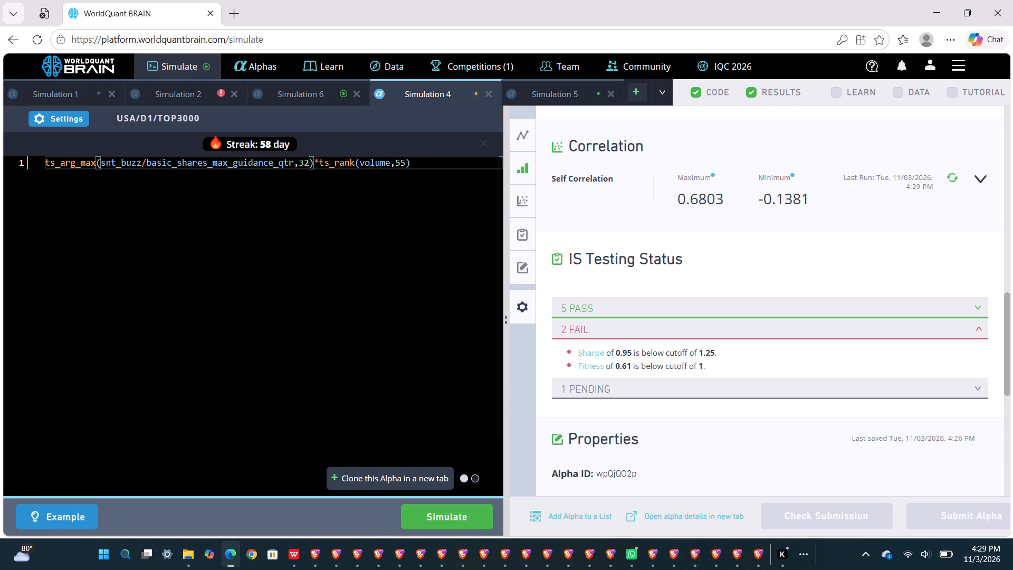
pyautogui.press('7')
pyautogui.click(437, 517)
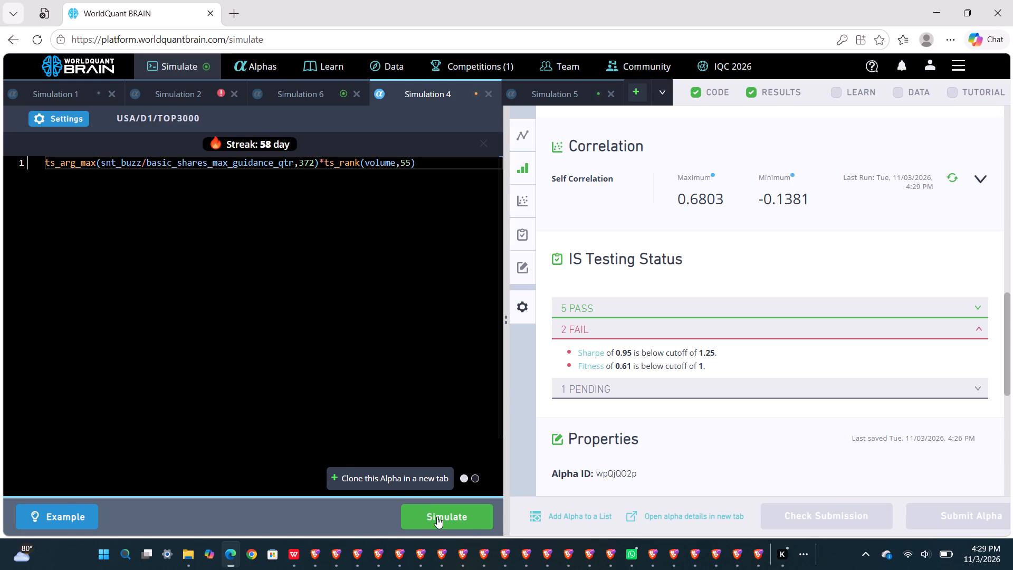
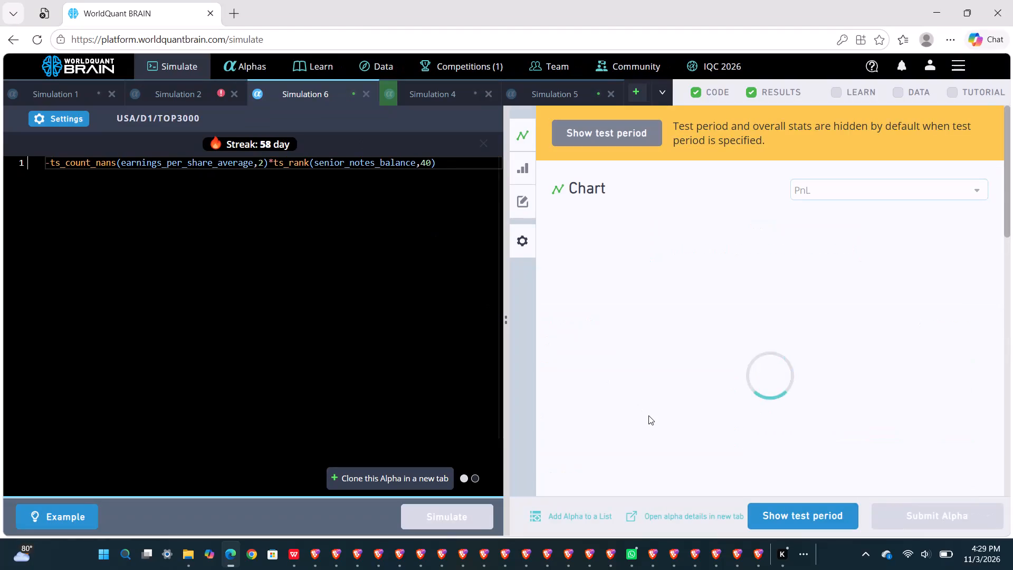
# Show the test period results of the Simulation 6 alpha and expand its failed tests in the IS testing status.
pyautogui.click(757, 506)
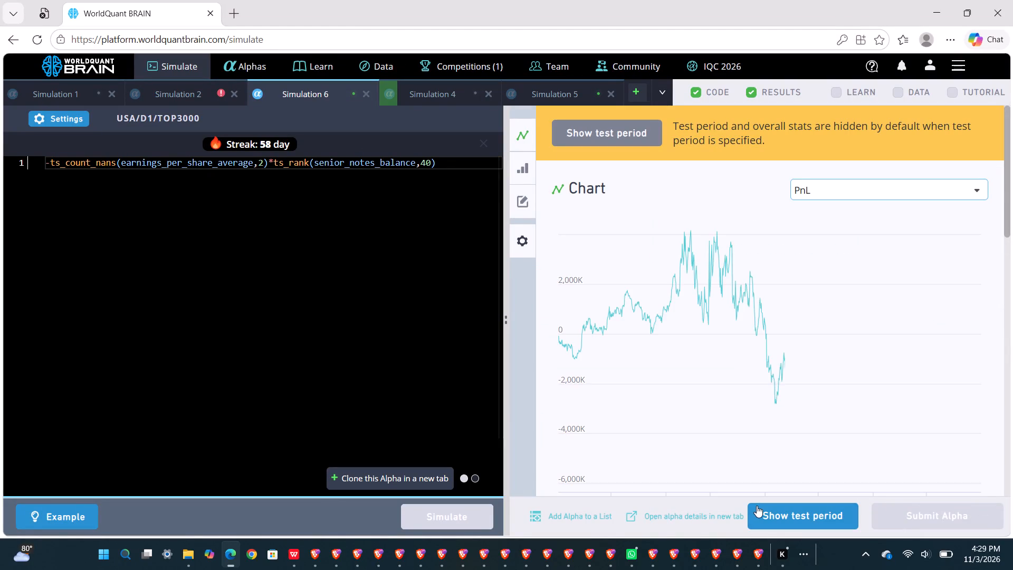
pyautogui.scroll(-5, 762, 430)
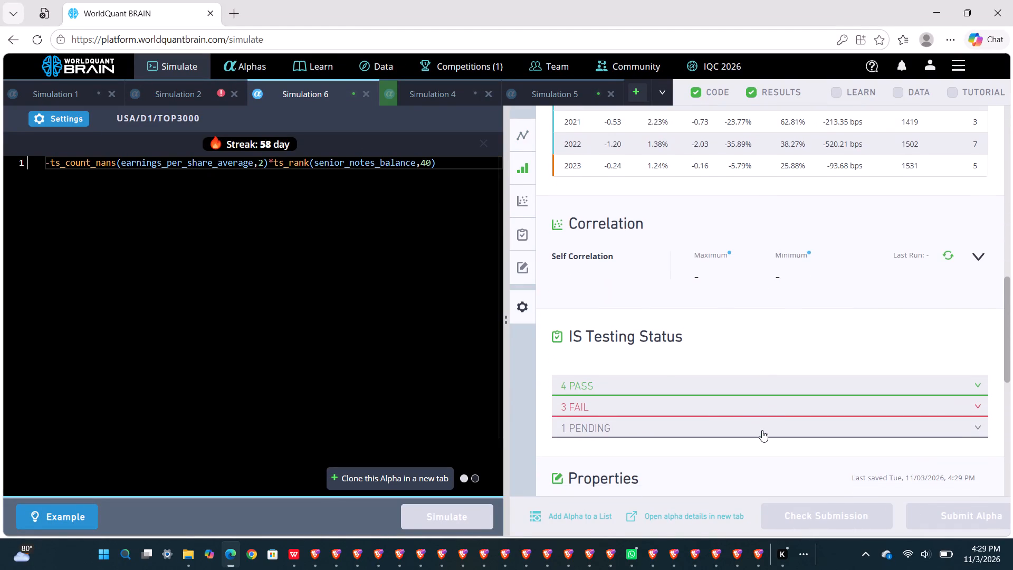
pyautogui.click(695, 398)
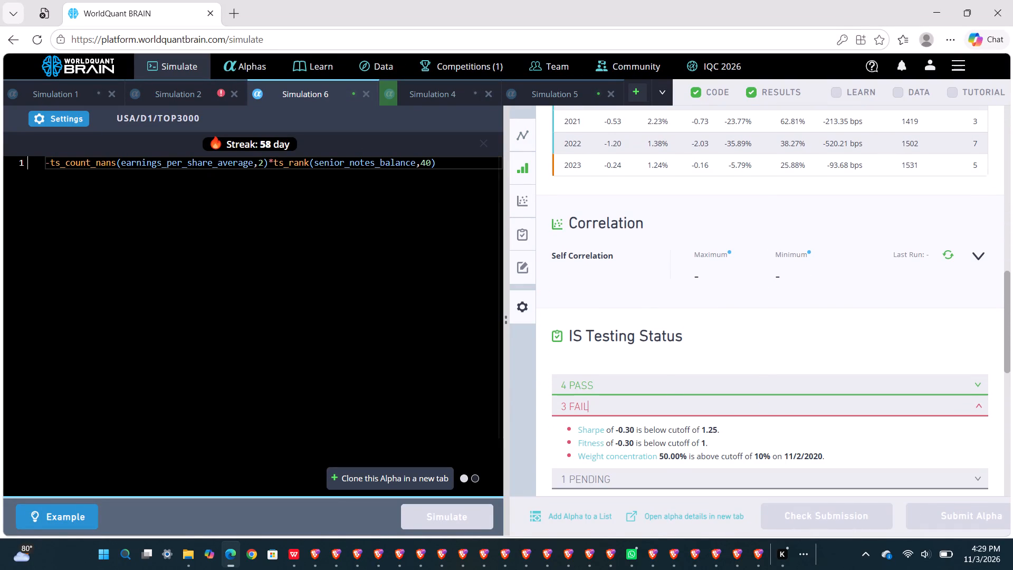
# Replace senior_notes_balance with highest_price_pre_news_2 in the ts_rank term of the Simulation 6 expression and simulate the alpha.
pyautogui.doubleClick(336, 165)
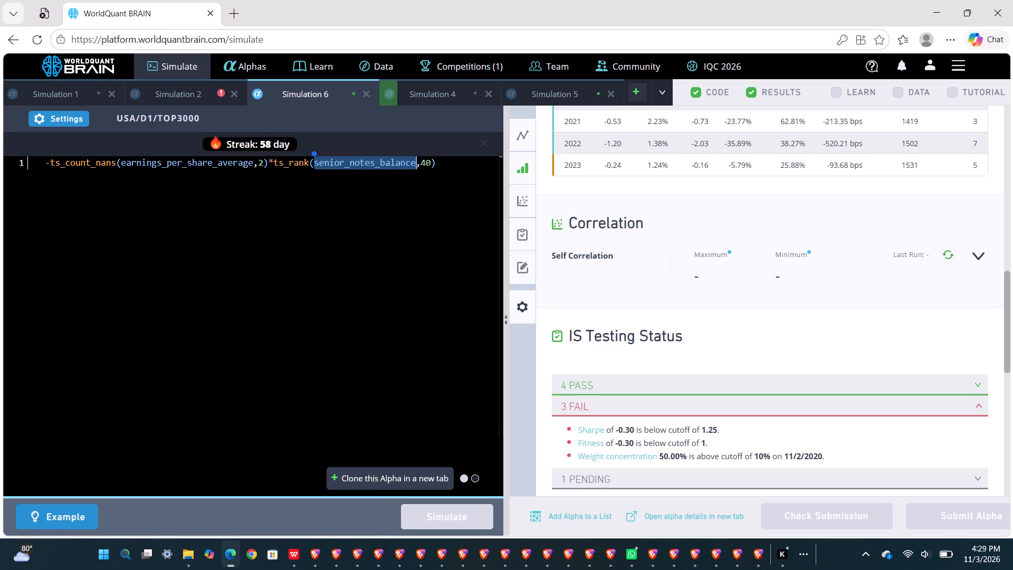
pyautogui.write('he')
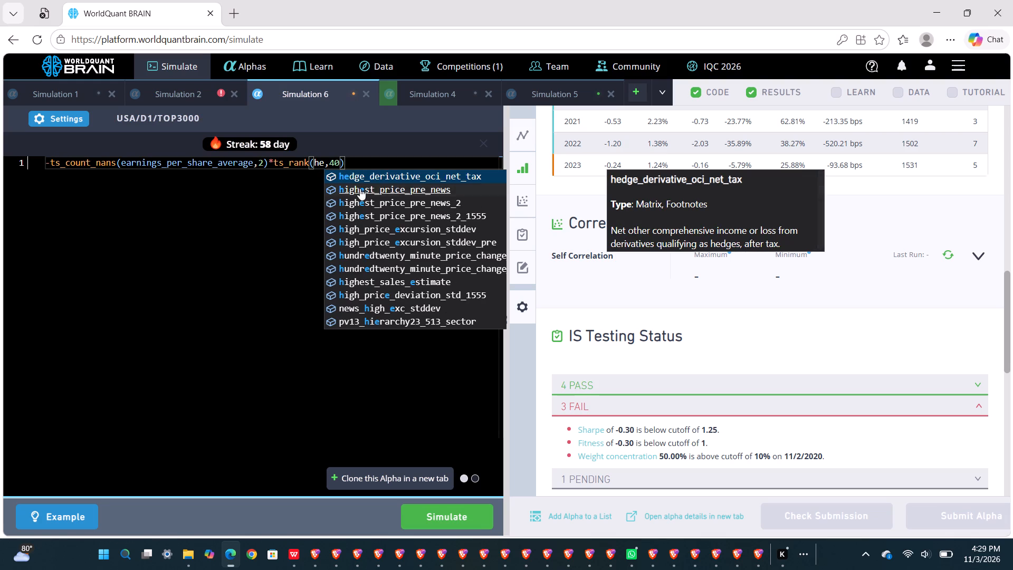
pyautogui.click(391, 205)
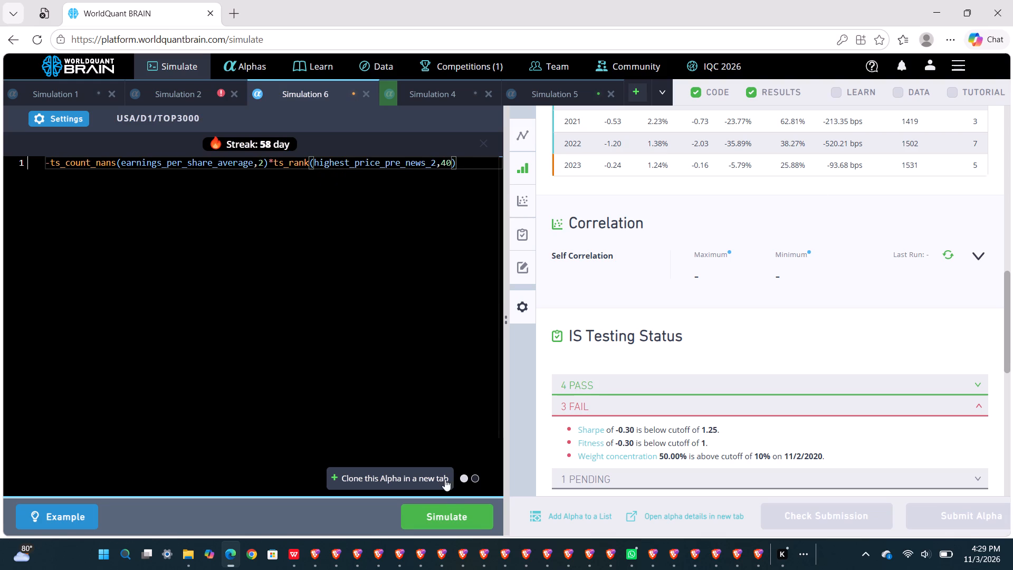
pyautogui.click(447, 509)
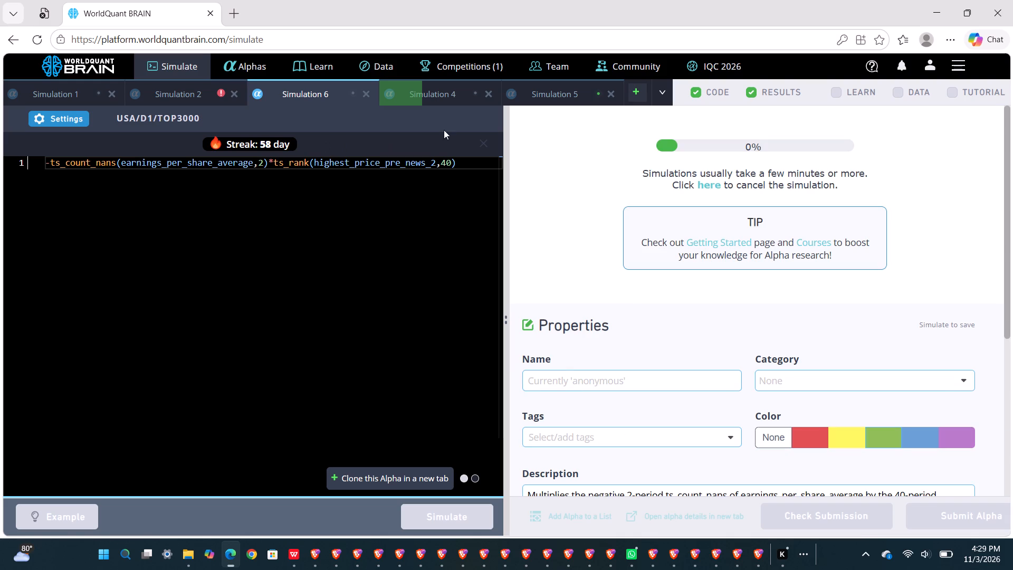
# Check the simulation outcomes of the Simulation 2 and Simulation 6 alphas.
pyautogui.click(195, 95)
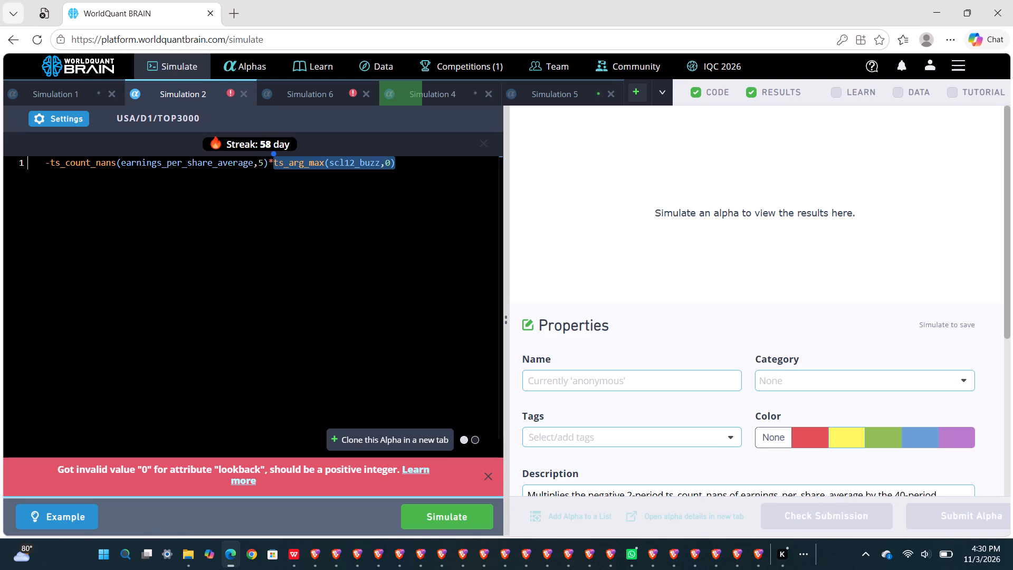
pyautogui.click(302, 87)
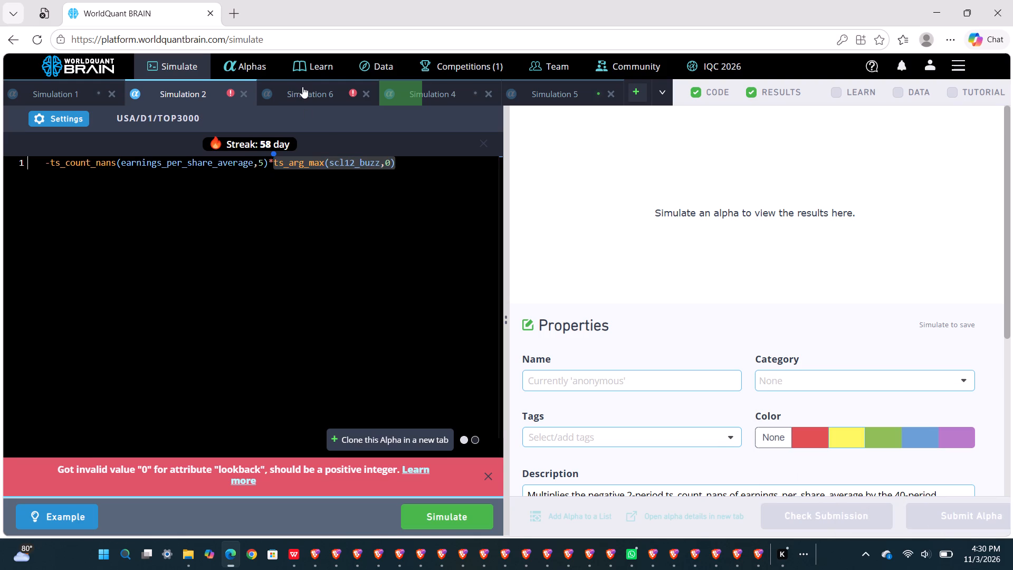
pyautogui.scroll(-1, 709, 436)
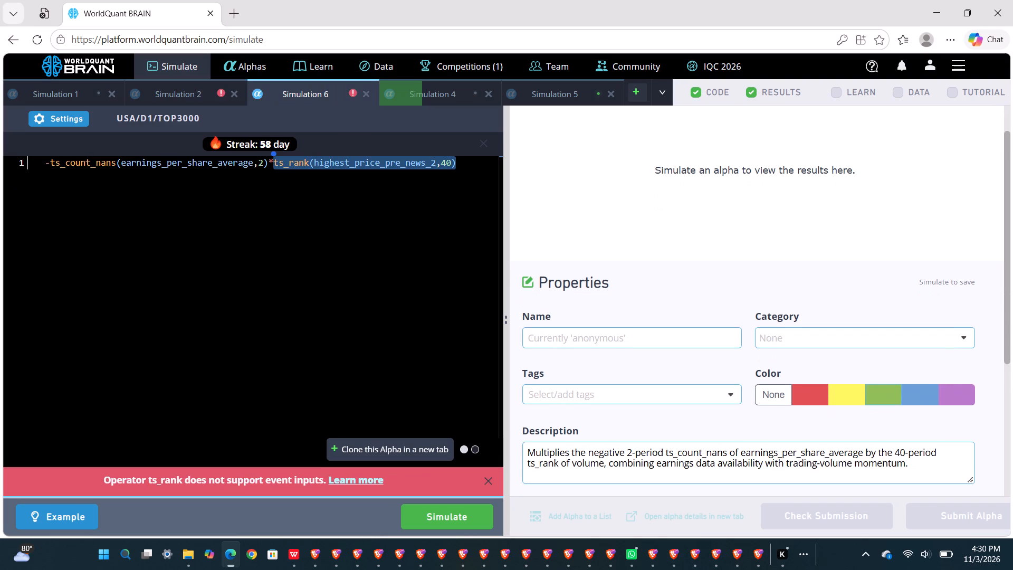
pyautogui.scroll(-1, 709, 436)
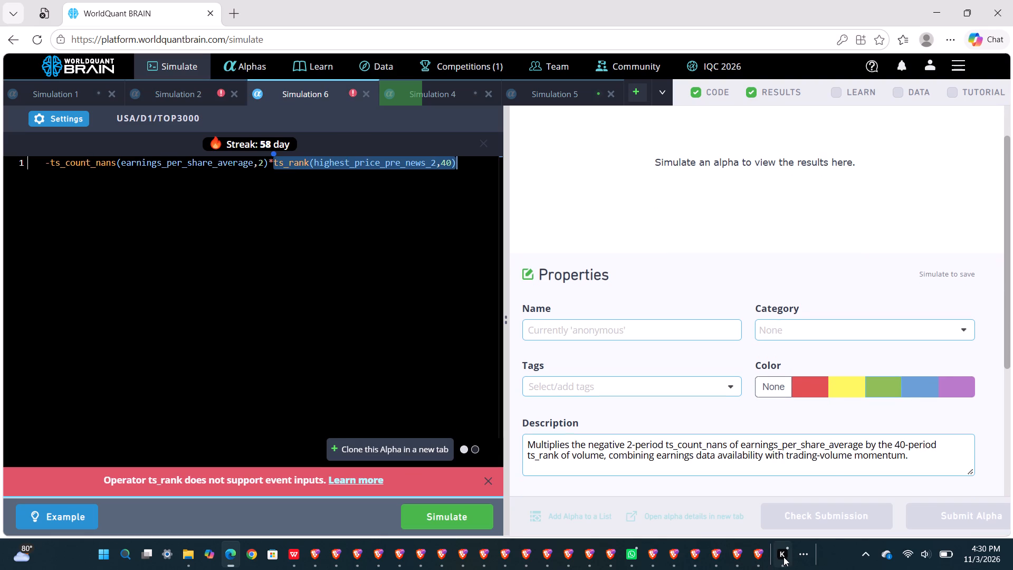
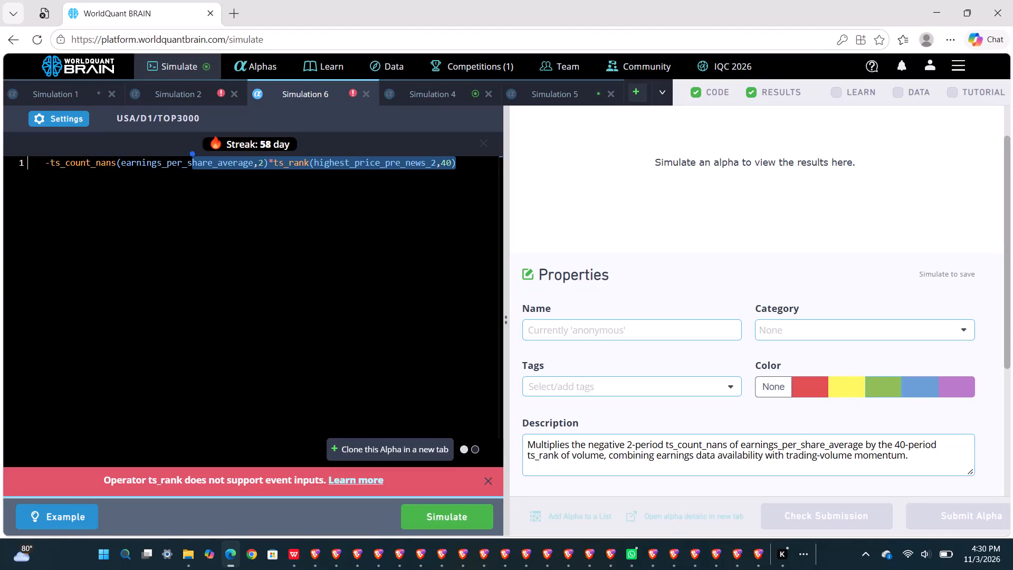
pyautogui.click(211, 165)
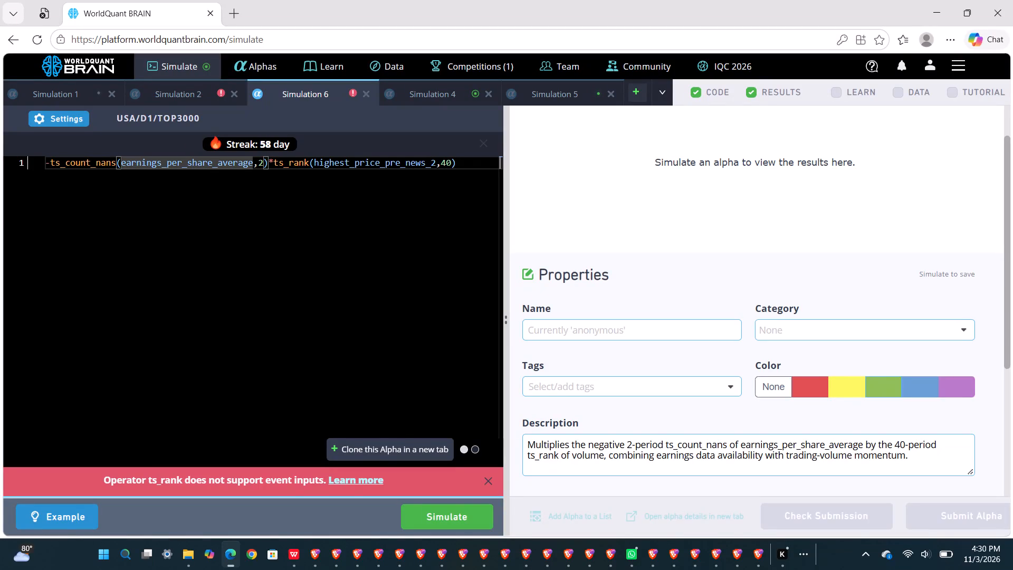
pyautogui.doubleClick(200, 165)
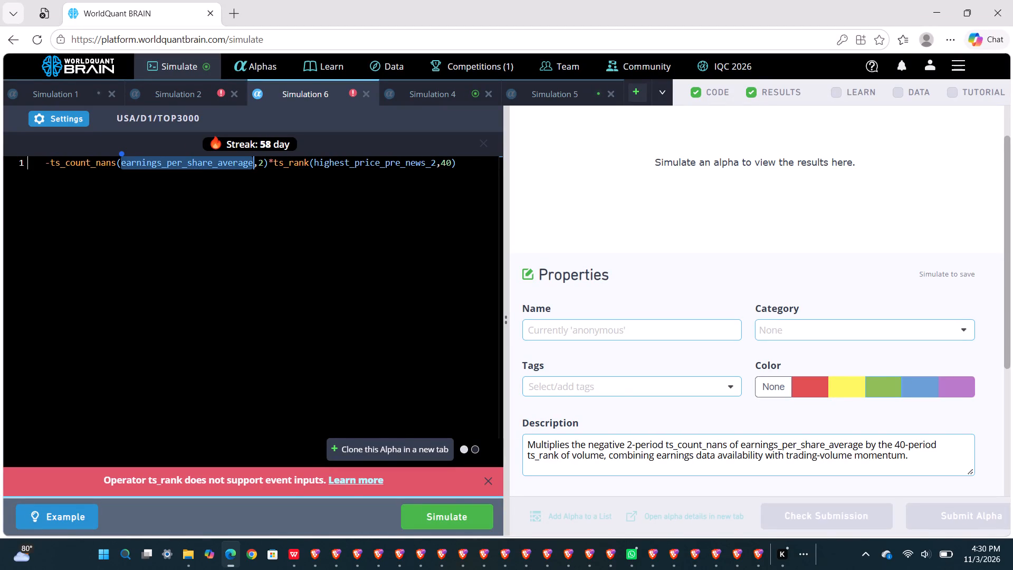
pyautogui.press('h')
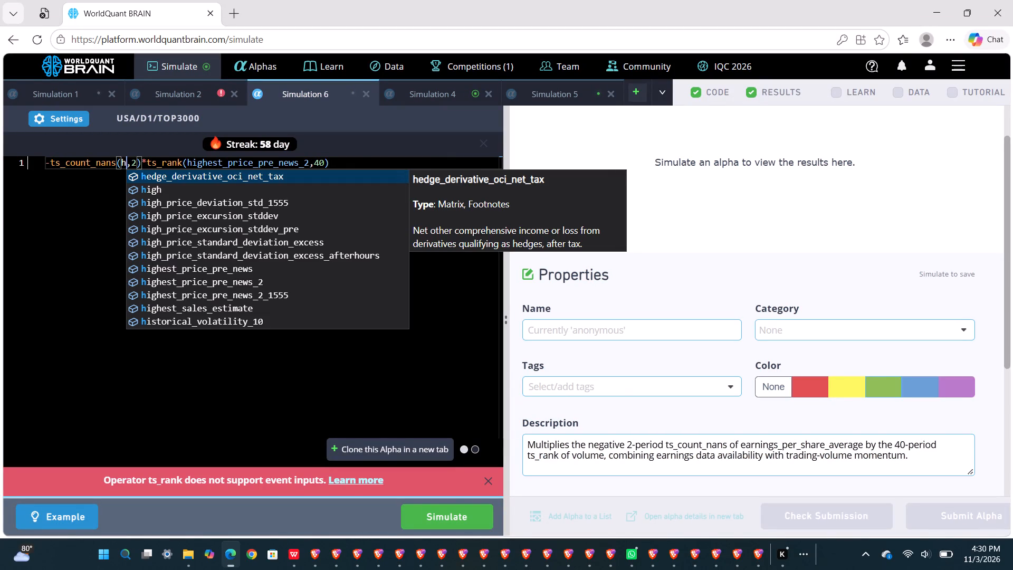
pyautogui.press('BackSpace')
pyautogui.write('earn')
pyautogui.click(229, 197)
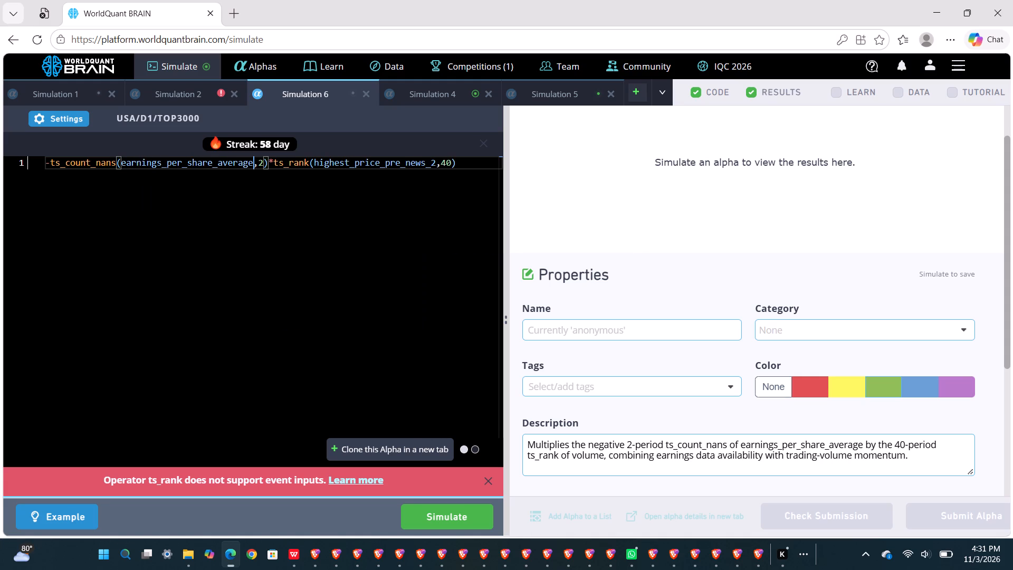
# Replace the ts_rank input in the Simulation 6 expression with liabilities and simulate the alpha.
pyautogui.doubleClick(365, 167)
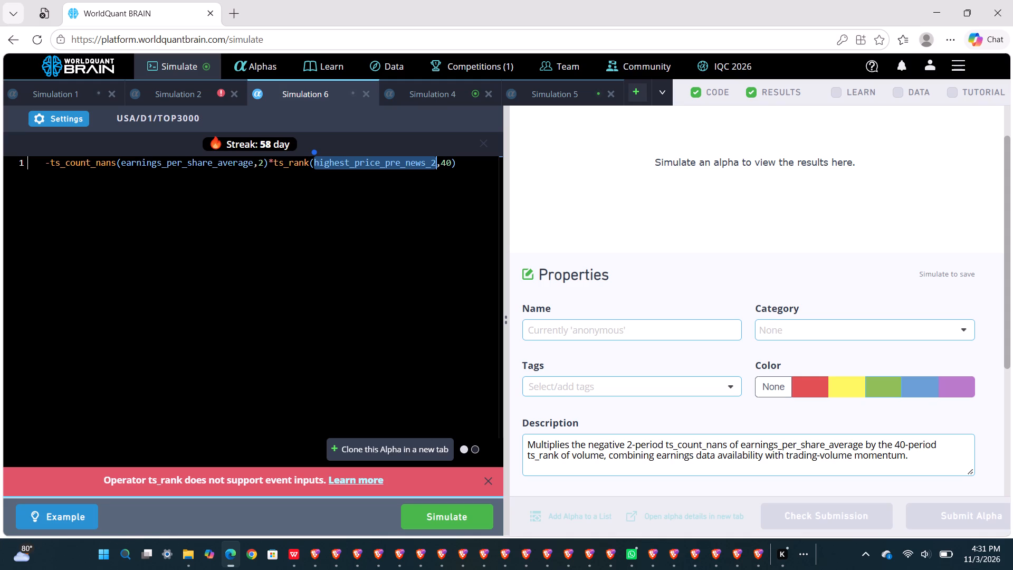
pyautogui.write('lia')
pyautogui.click(395, 179)
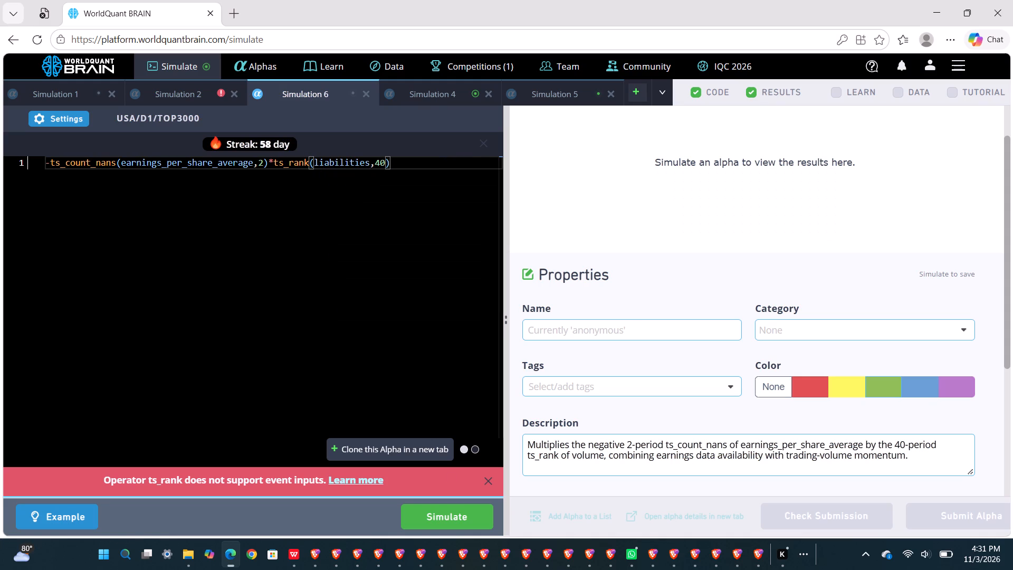
pyautogui.moveTo(452, 525); pyautogui.dragTo(318, 512)
pyautogui.click(318, 512)
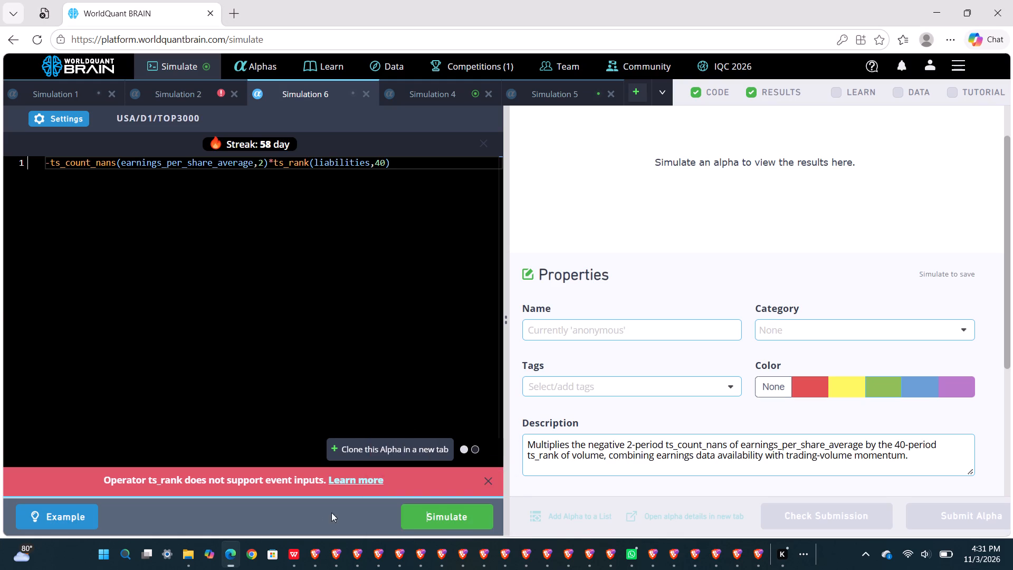
pyautogui.click(414, 517)
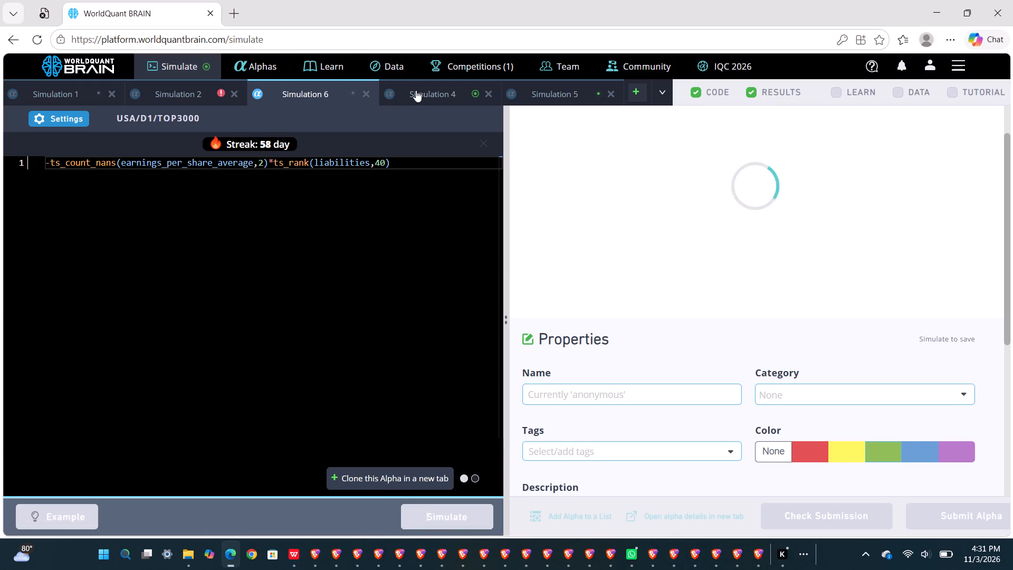
# Show the test period results of the Simulation 4 alpha and expand its failed tests in the IS testing status.
pyautogui.click(416, 90)
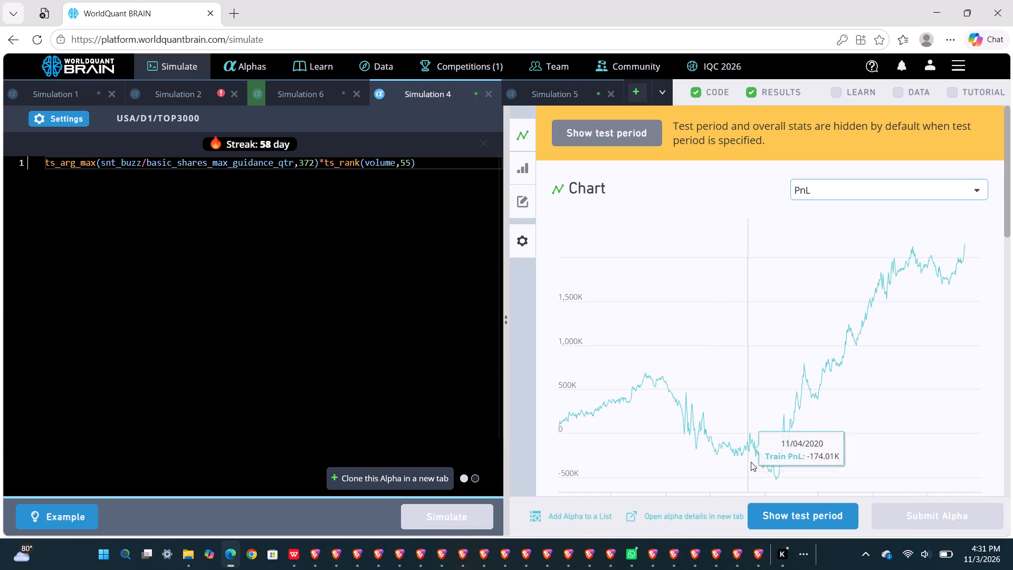
pyautogui.click(772, 508)
pyautogui.scroll(-6, 771, 412)
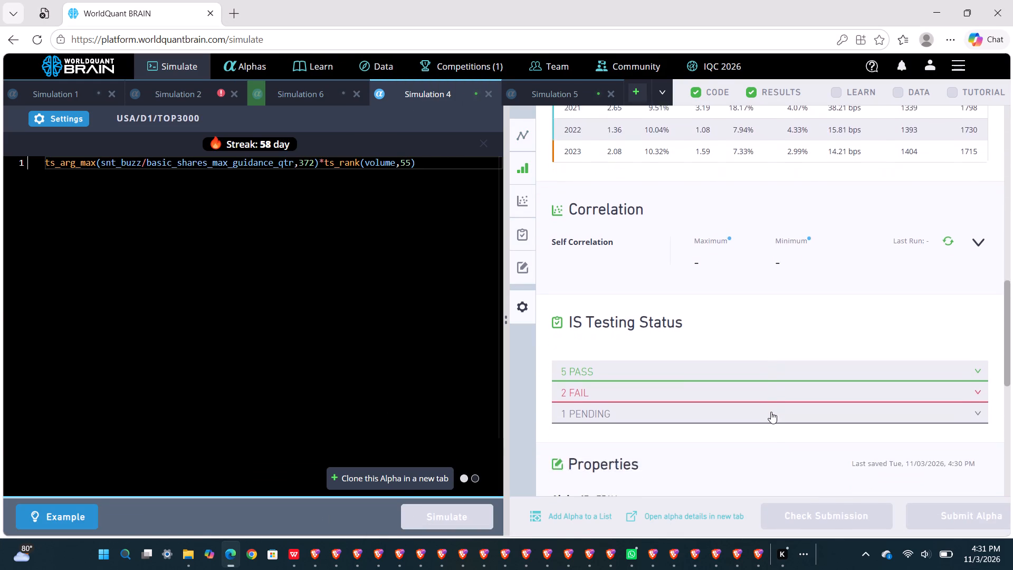
pyautogui.click(714, 354)
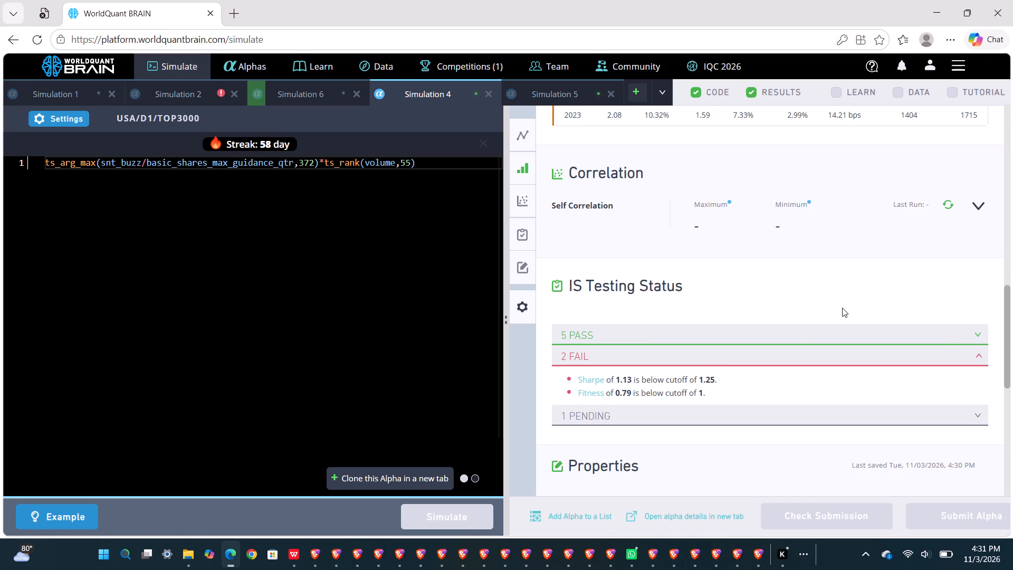
# Run the self correlation check for the Simulation 4 alpha.
pyautogui.click(948, 203)
pyautogui.scroll(-1, 831, 221)
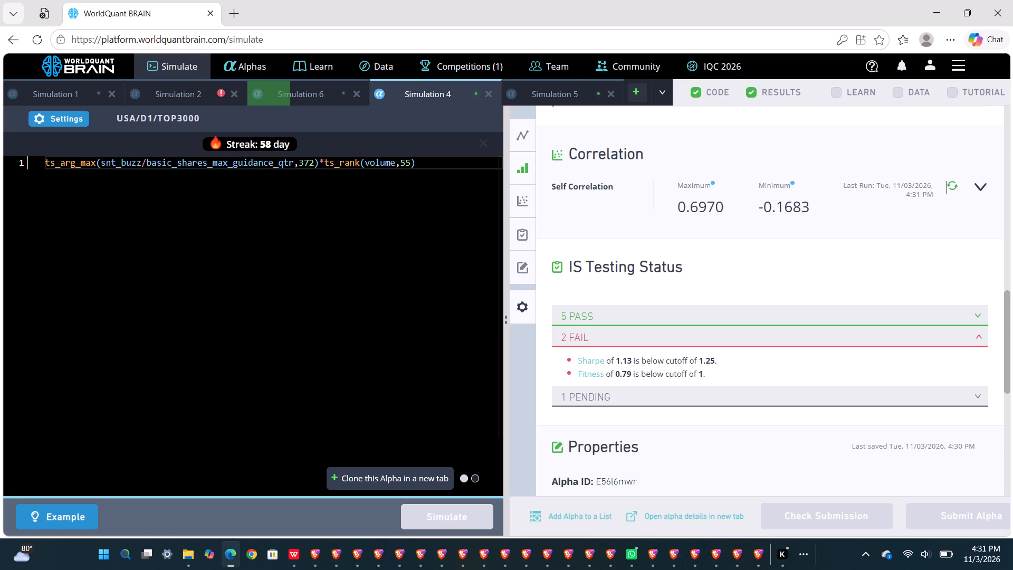
# Change the ts_rank input in the Simulation 4 expression to volume*assets and simulate the alpha.
pyautogui.doubleClick(378, 163)
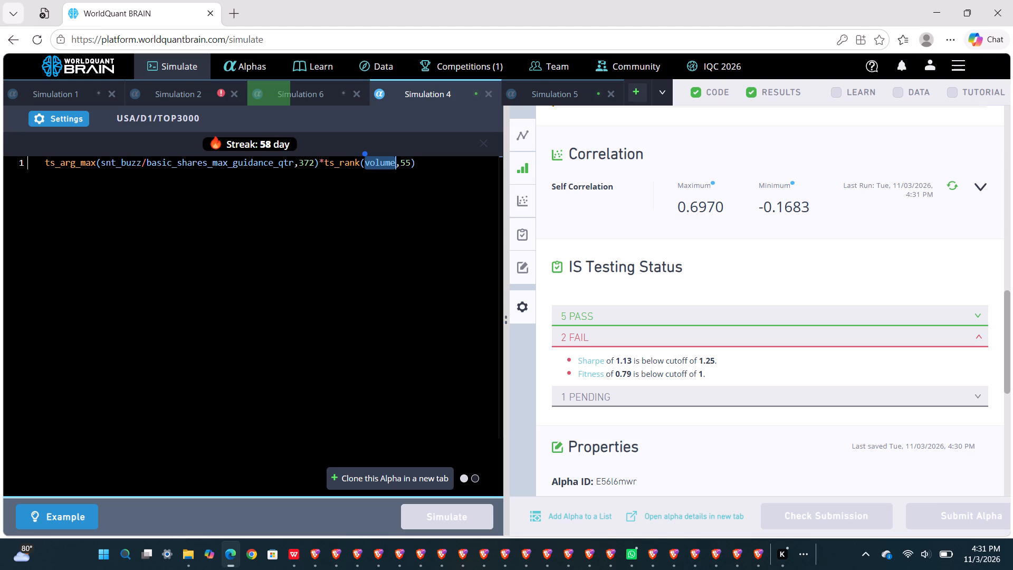
pyautogui.click(395, 161)
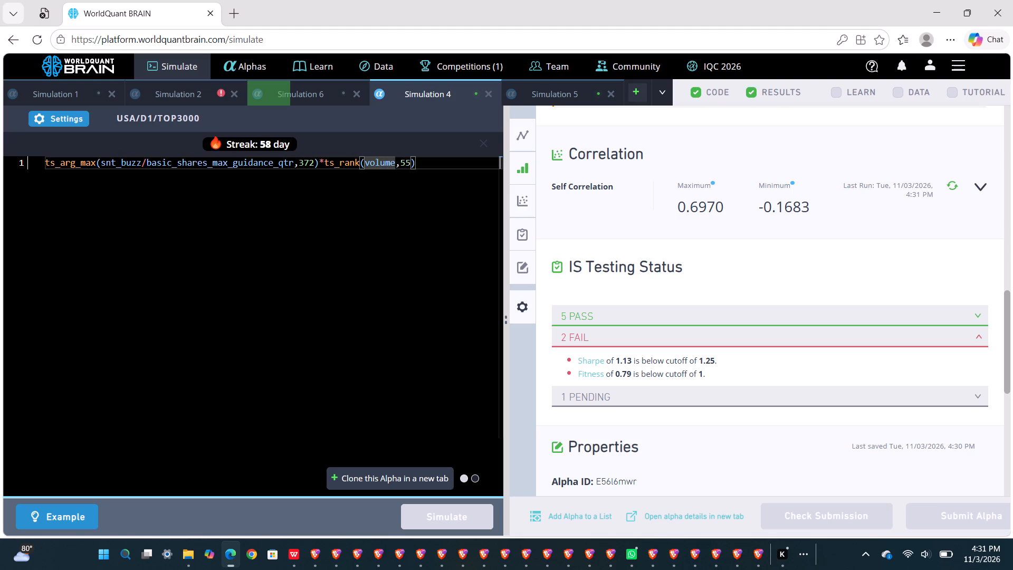
pyautogui.hotkey('shift', '*')
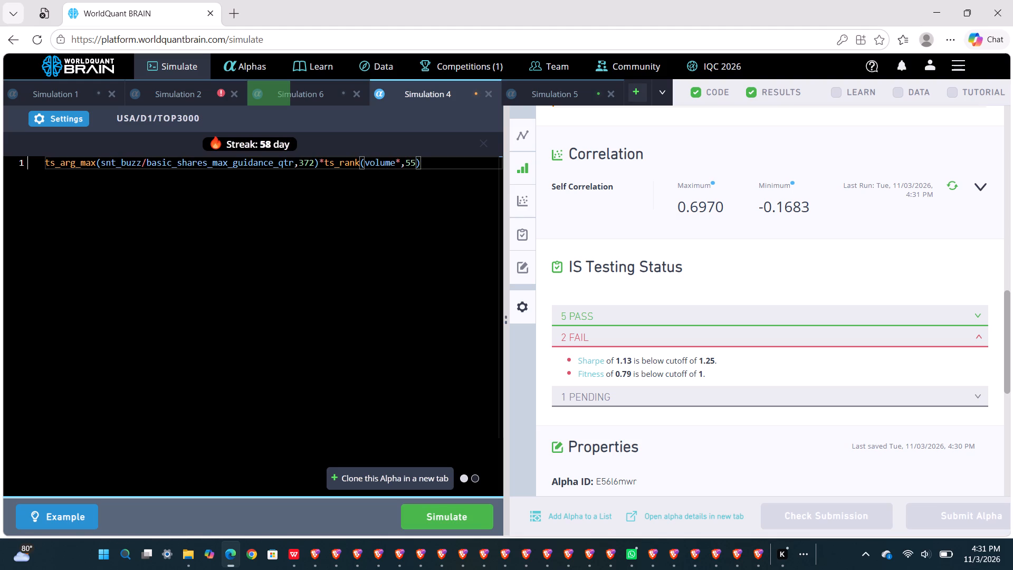
pyautogui.write('ass')
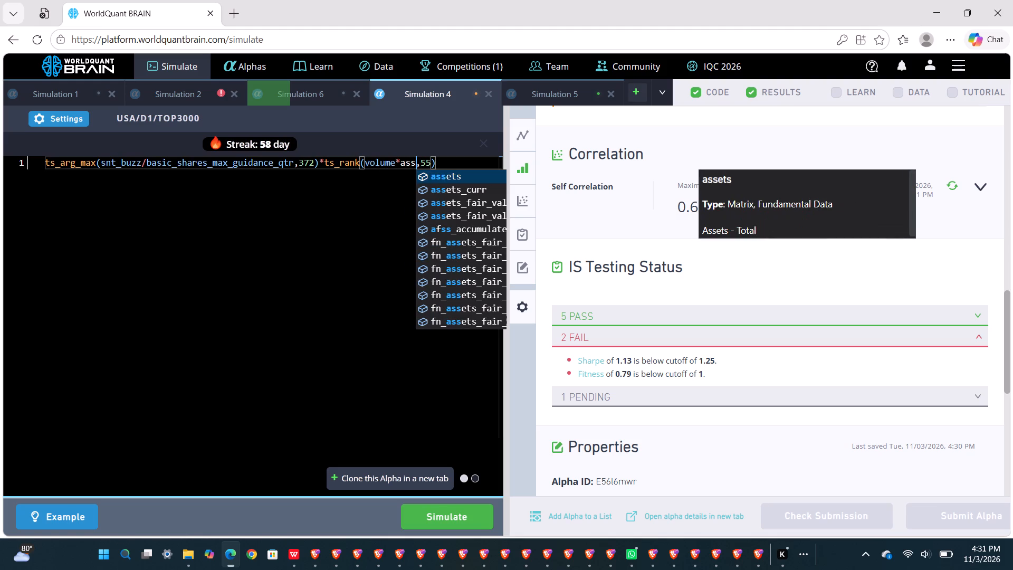
pyautogui.click(438, 177)
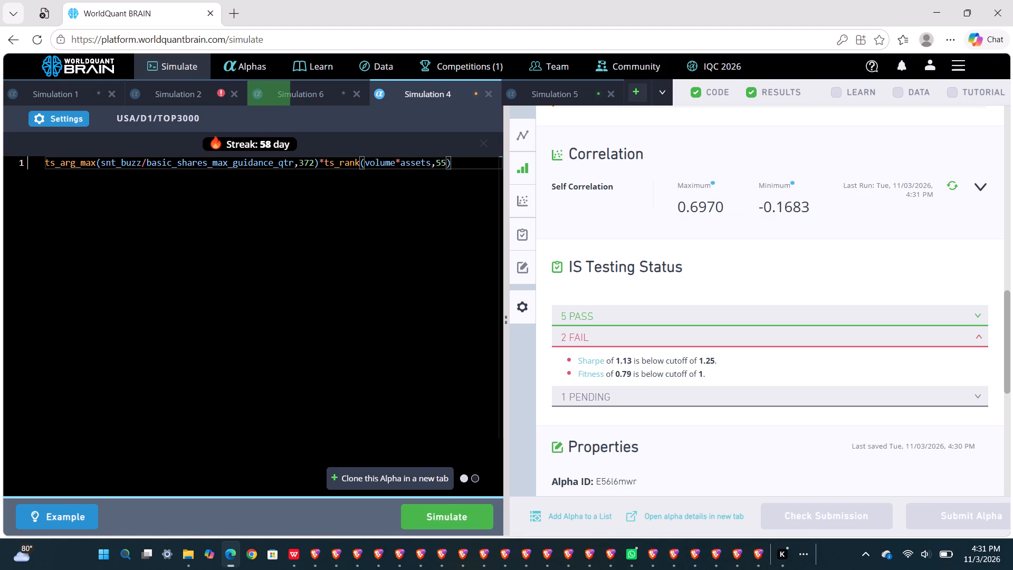
pyautogui.click(445, 509)
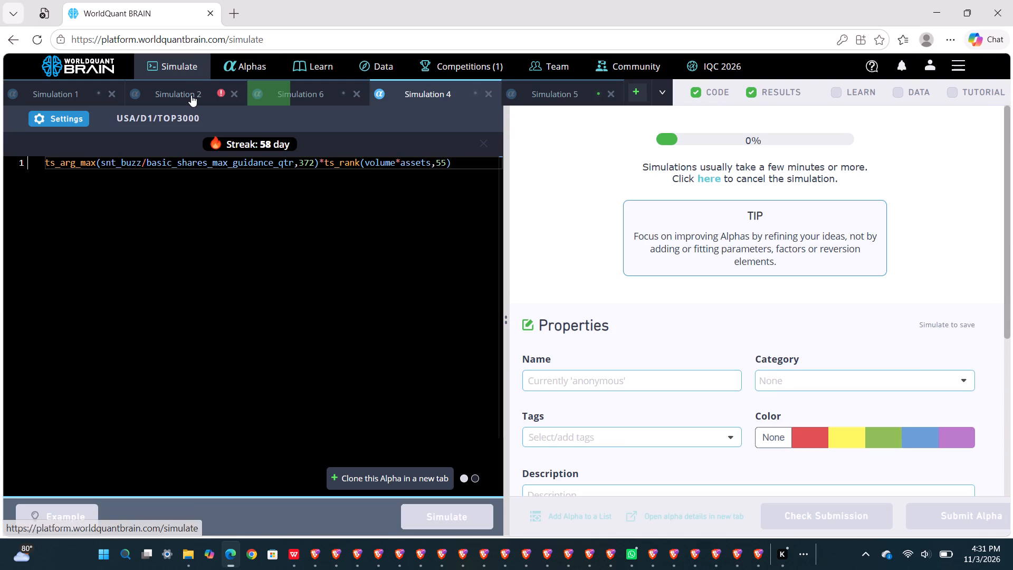
# In Simulation 2, dismiss the error, set the ts_arg_max lookback to 3 and simulate the alpha.
pyautogui.click(191, 95)
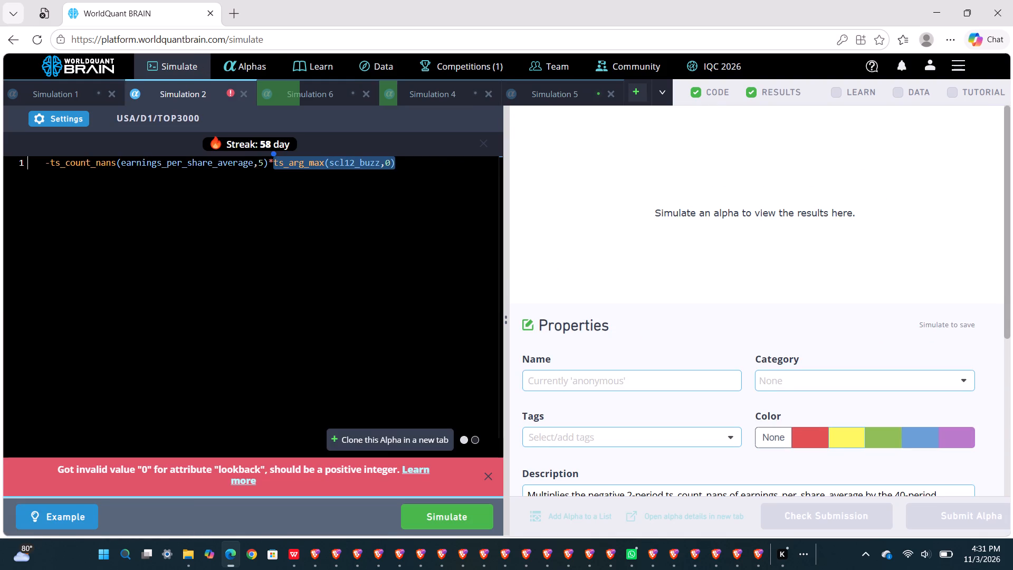
pyautogui.click(489, 477)
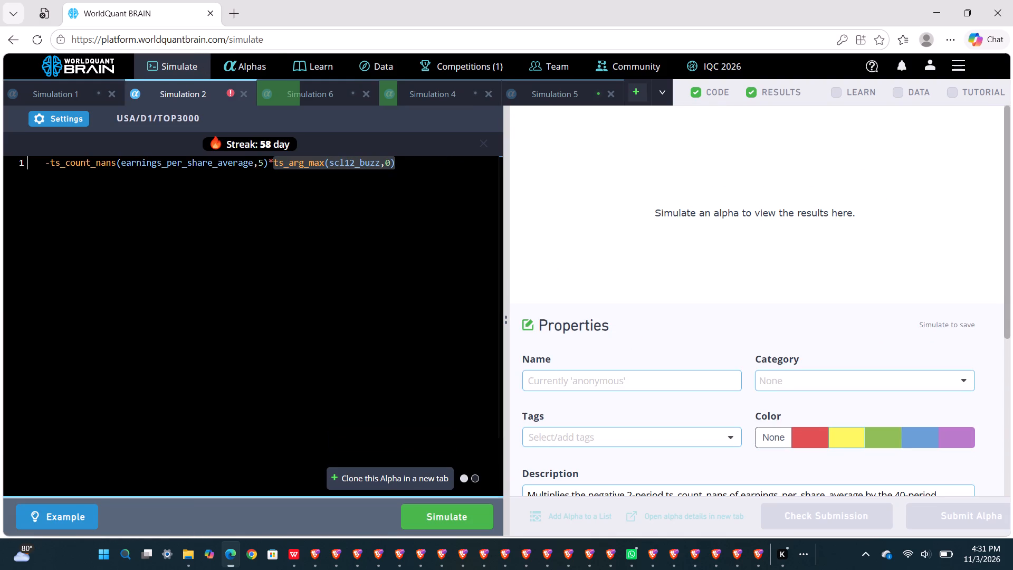
pyautogui.doubleClick(347, 159)
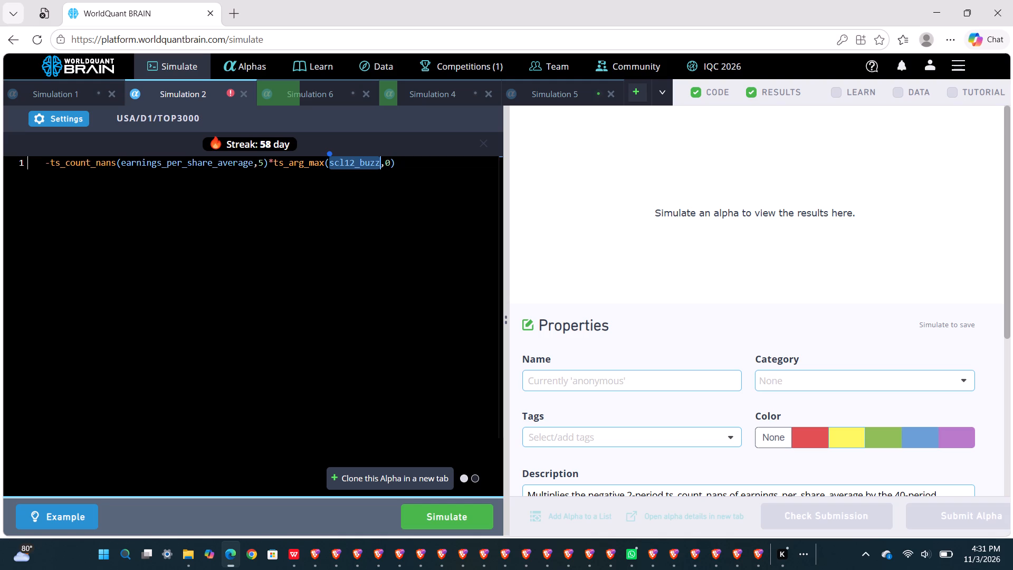
pyautogui.click(389, 162)
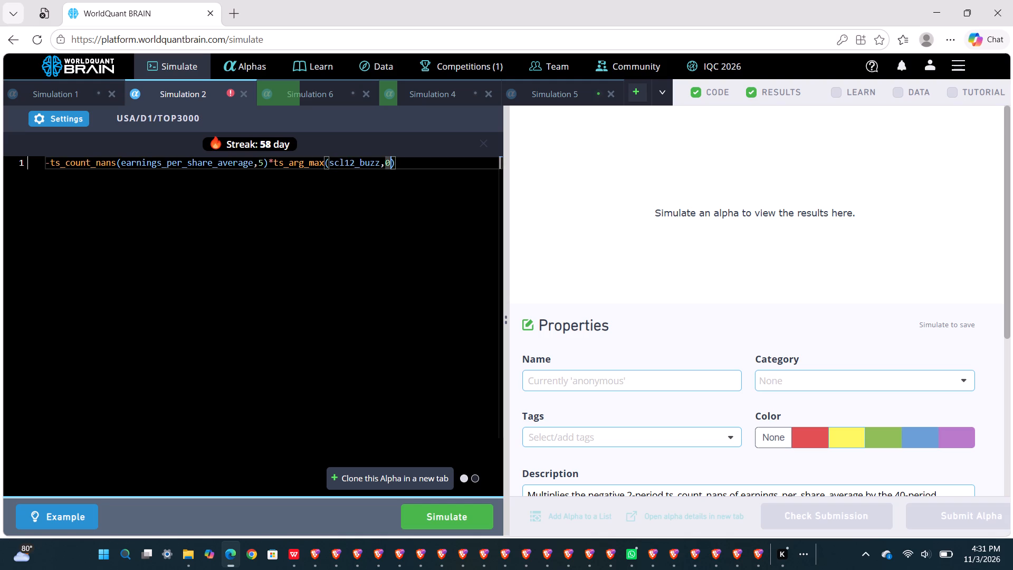
pyautogui.press('BackSpace')
pyautogui.press('3')
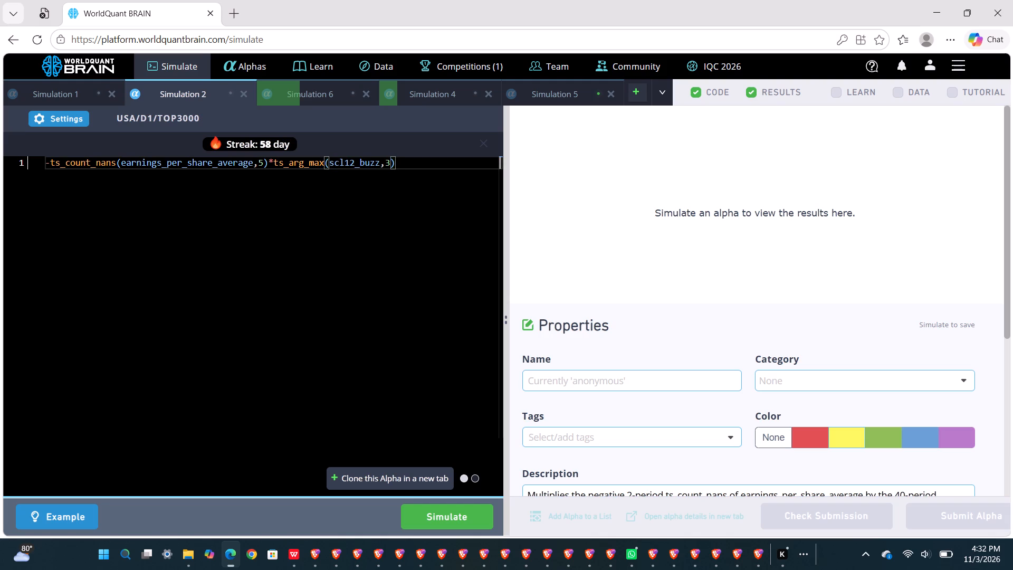
pyautogui.click(438, 521)
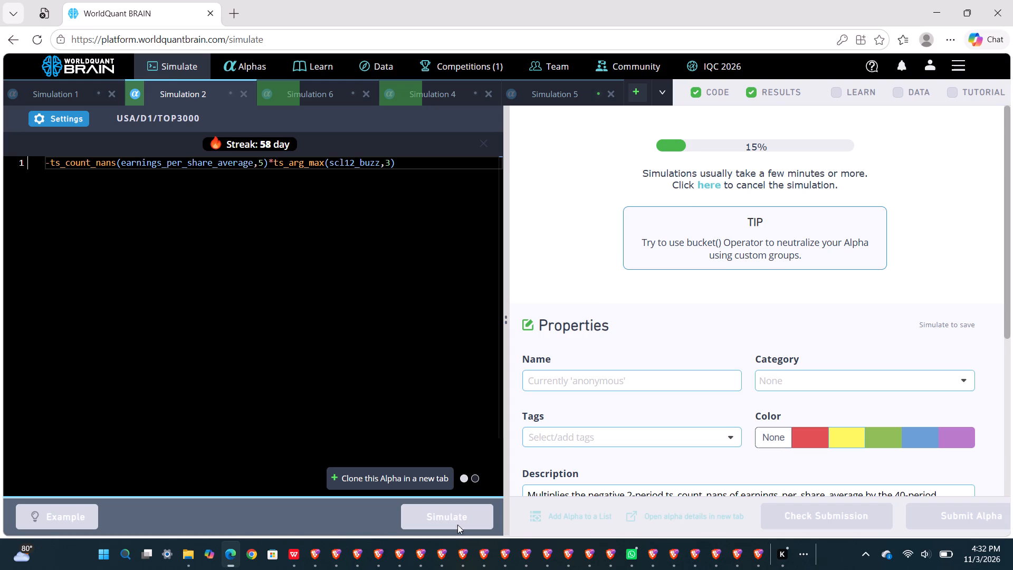
# Switch to Brave and start Auto Refresh Plus at a 180-second interval on the Fiverr Gigs page that has no refresh countdown.
pyautogui.click(360, 556)
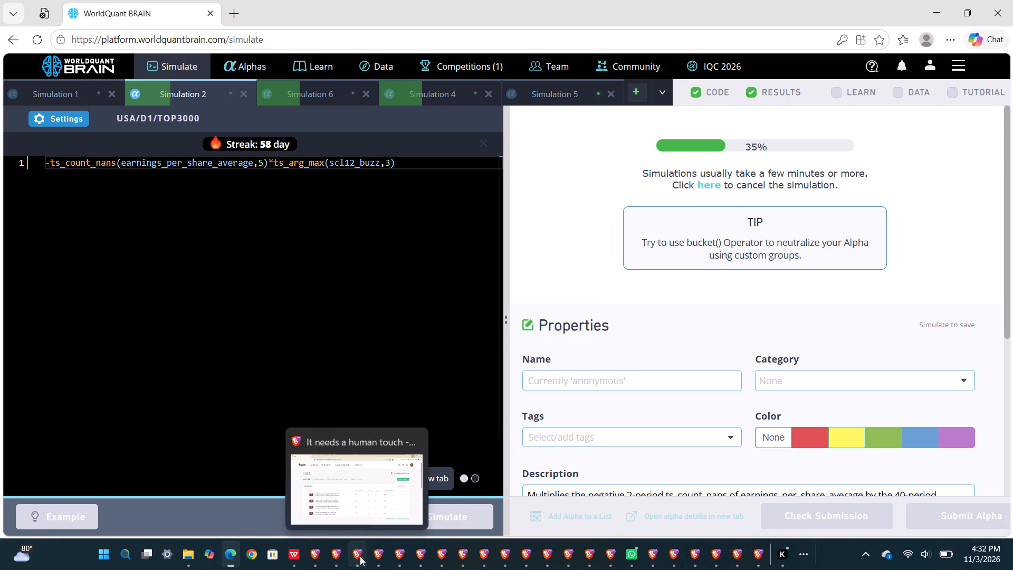
pyautogui.click(379, 552)
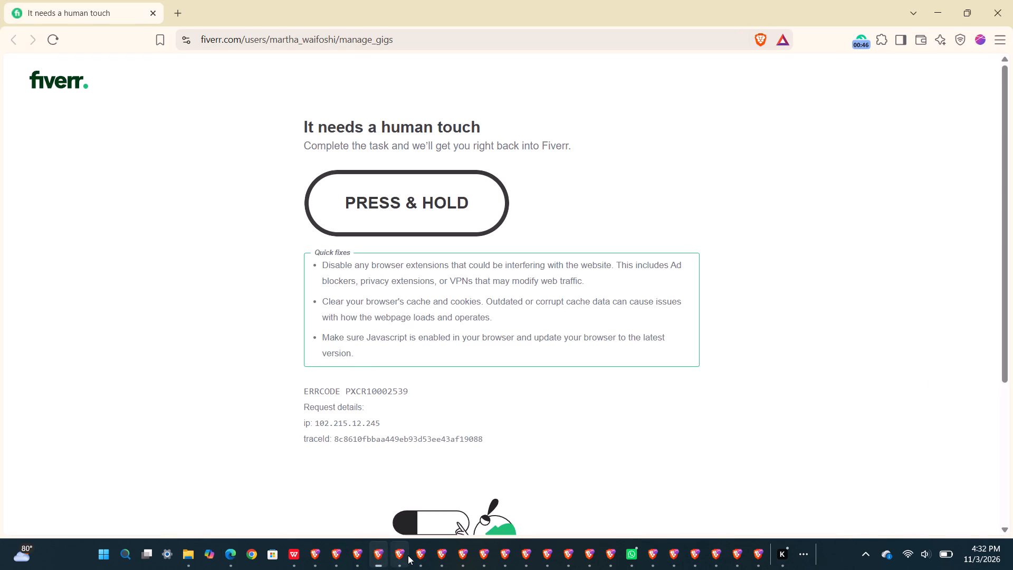
pyautogui.click(408, 555)
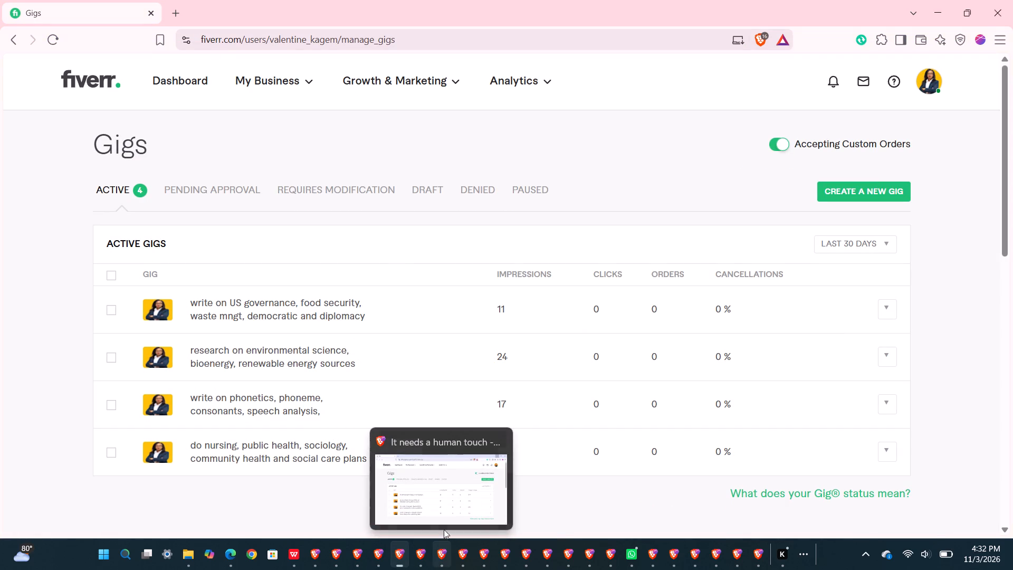
pyautogui.click(862, 37)
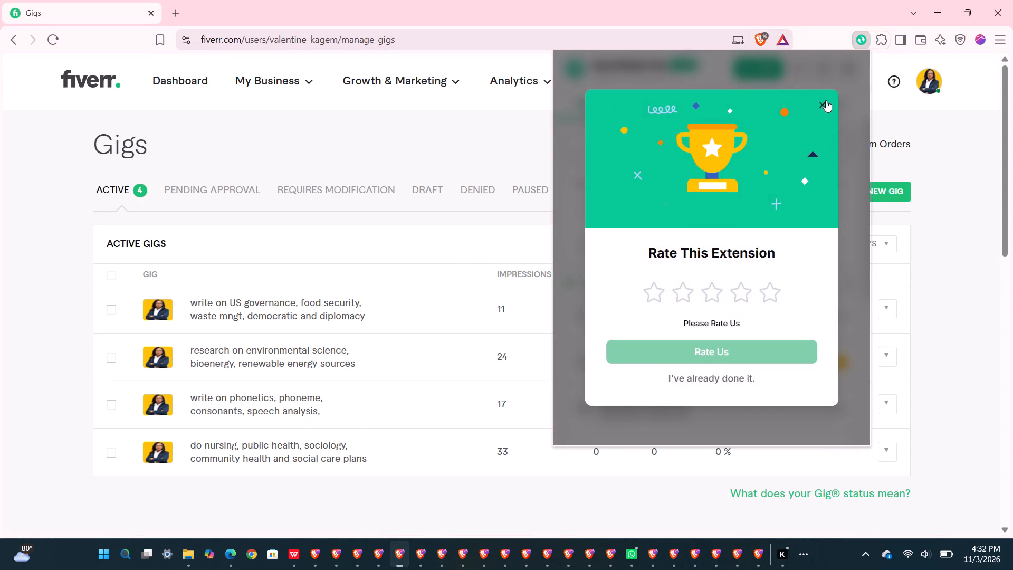
pyautogui.click(826, 100)
pyautogui.click(771, 71)
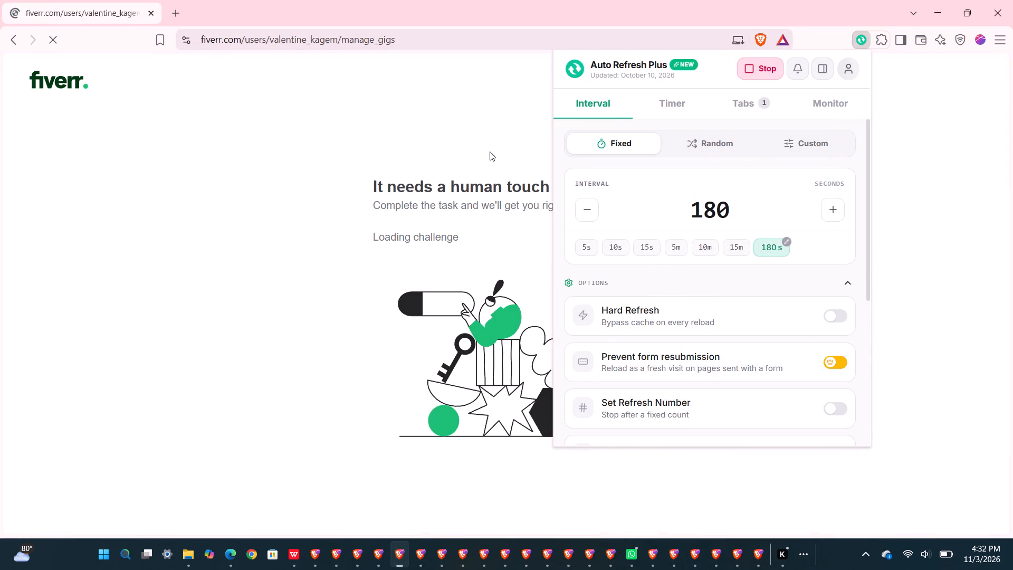
pyautogui.click(490, 151)
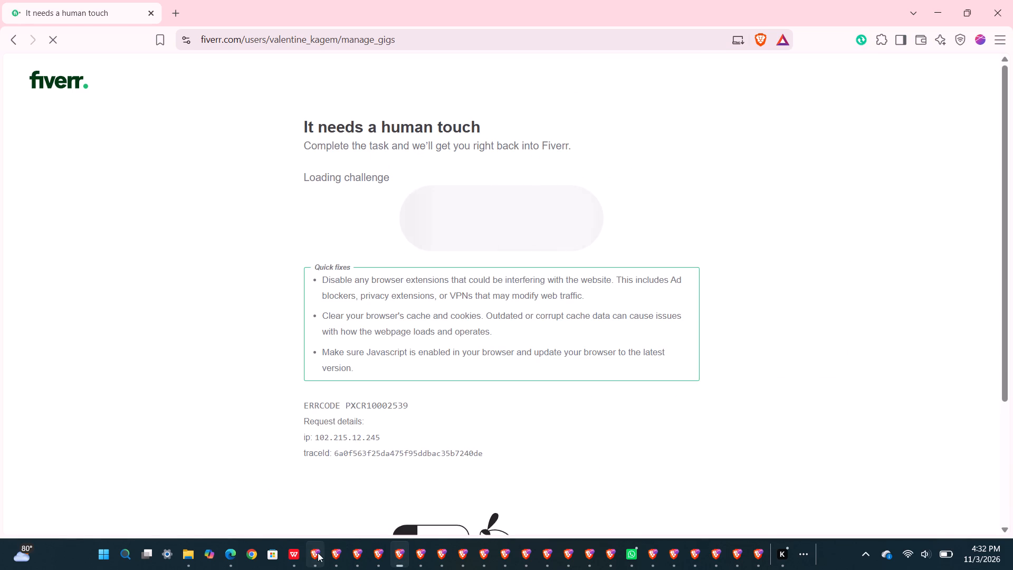
# Complete the human verification challenge in the first Brave window to return to its Fiverr Gigs page.
pyautogui.click(318, 553)
pyautogui.moveTo(350, 202); pyautogui.dragTo(344, 202)
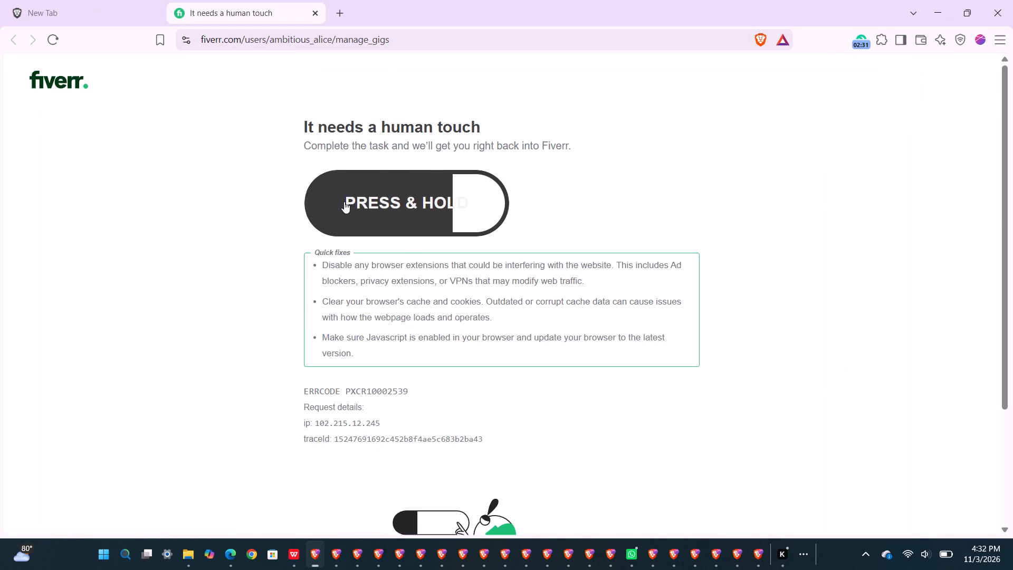
pyautogui.moveTo(344, 202); pyautogui.dragTo(346, 203)
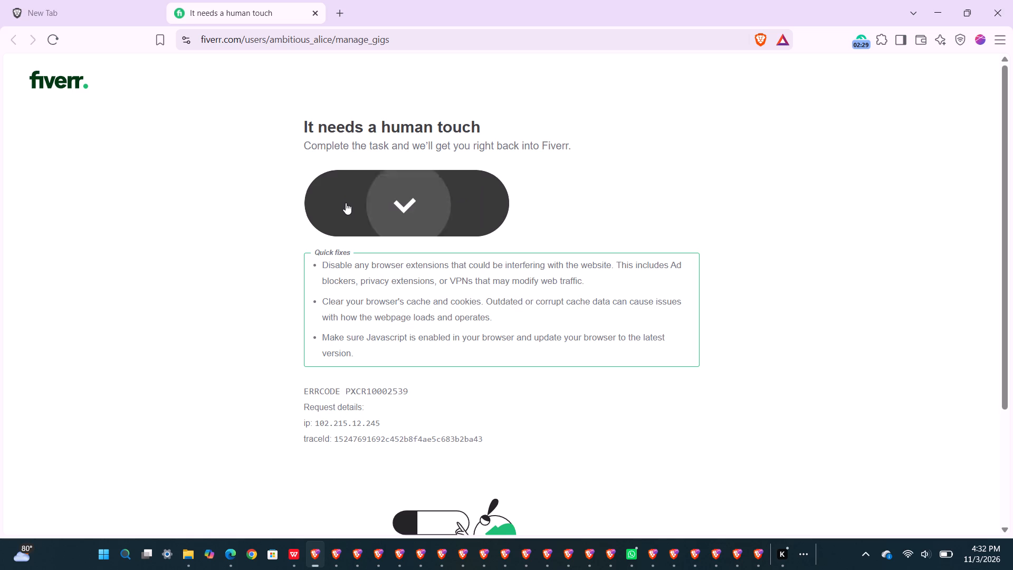
pyautogui.moveTo(346, 203); pyautogui.dragTo(349, 297)
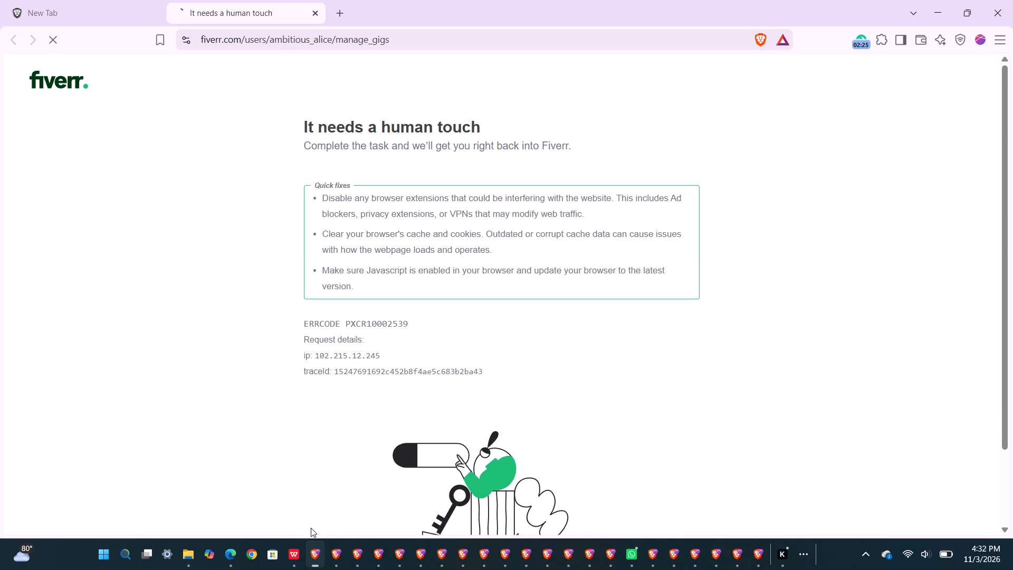
# Complete the human verification challenge in the second Brave window to return to its Fiverr Gigs page.
pyautogui.click(338, 557)
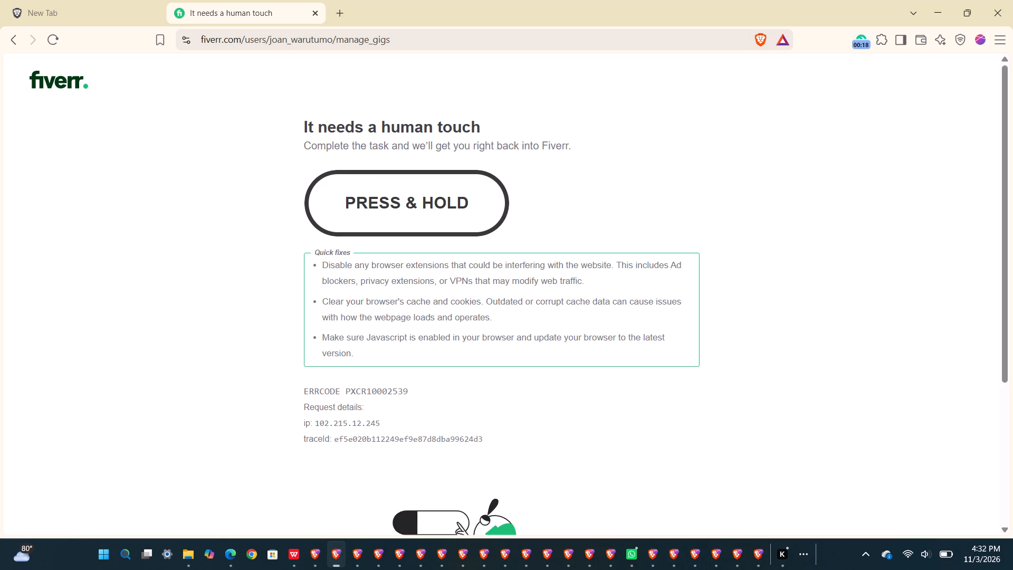
pyautogui.moveTo(395, 205); pyautogui.dragTo(391, 227)
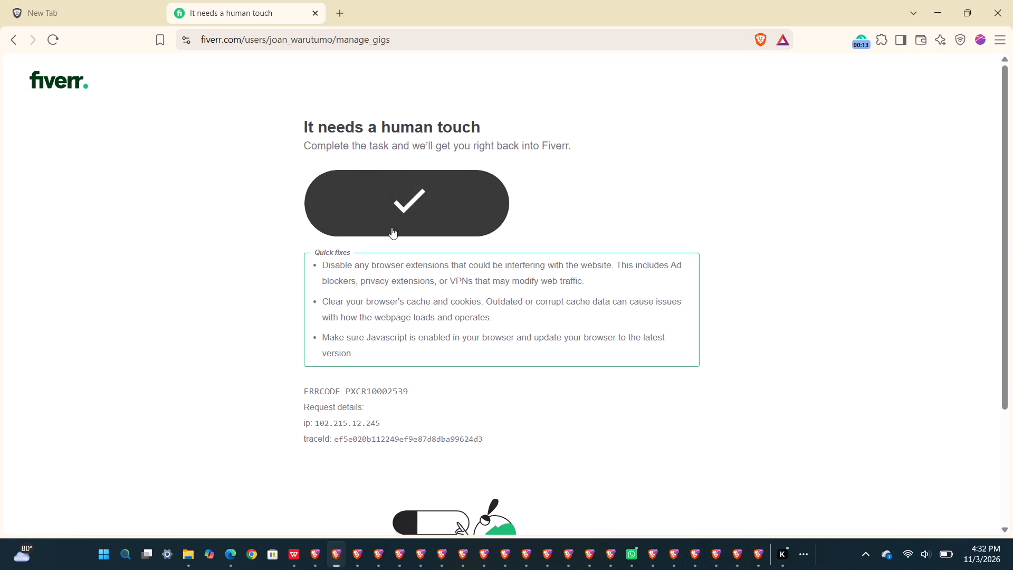
pyautogui.moveTo(391, 227); pyautogui.dragTo(378, 341)
# Complete the human verification challenge in the third Brave window and recheck the Fiverr pages in the first three windows.
pyautogui.click(360, 556)
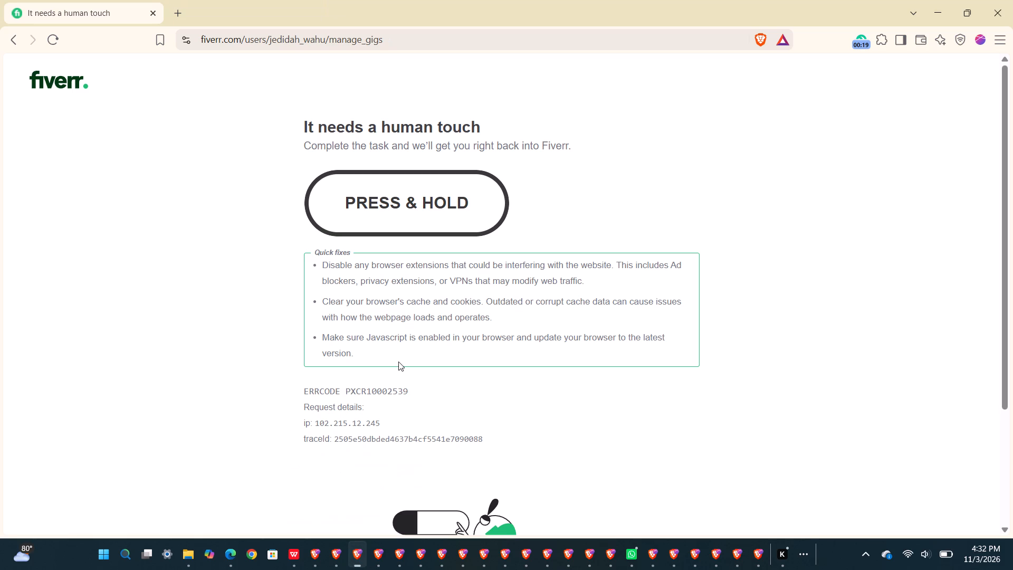
pyautogui.moveTo(428, 218); pyautogui.dragTo(426, 218)
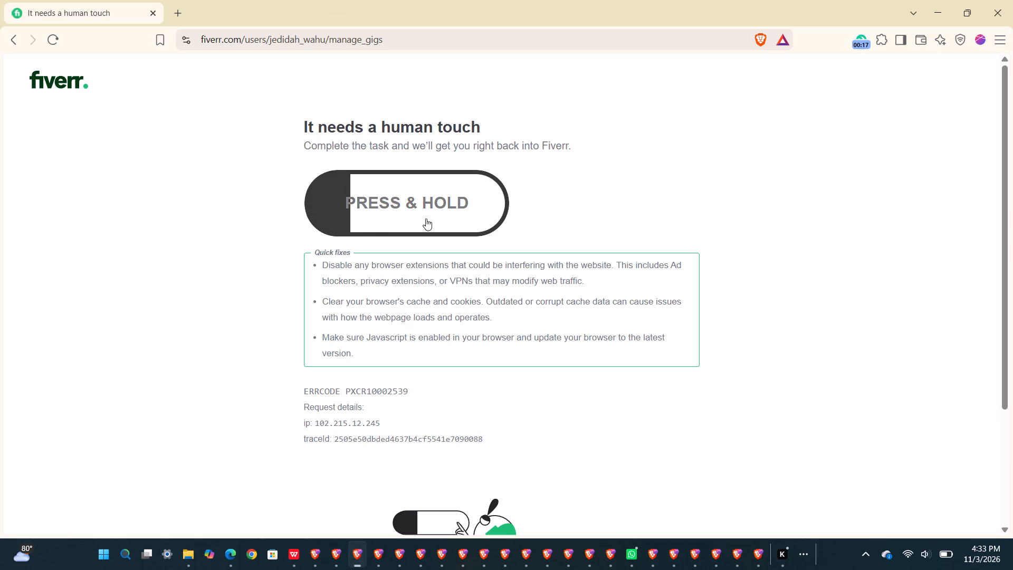
pyautogui.moveTo(426, 218); pyautogui.dragTo(428, 218)
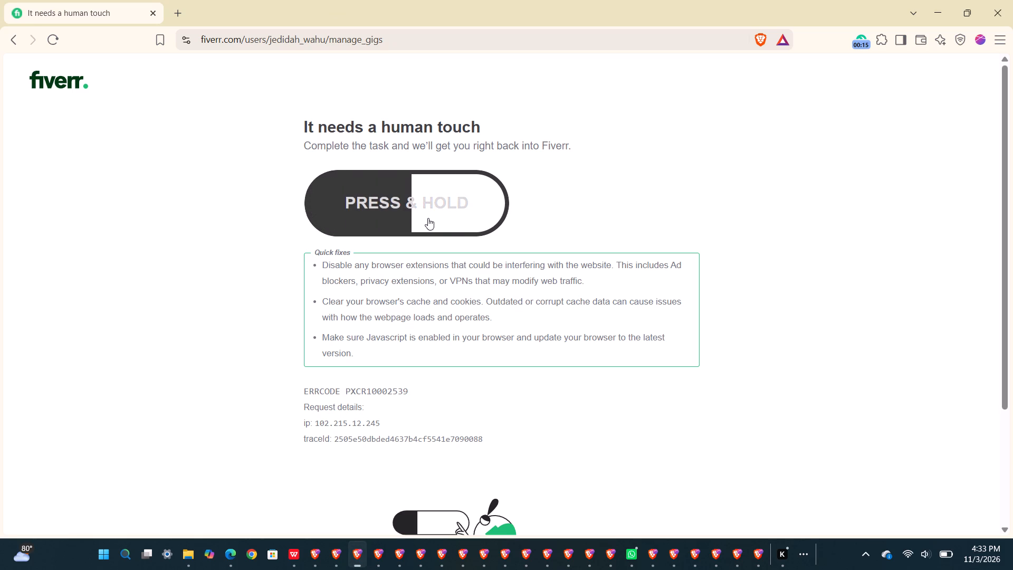
pyautogui.moveTo(428, 218); pyautogui.dragTo(426, 221)
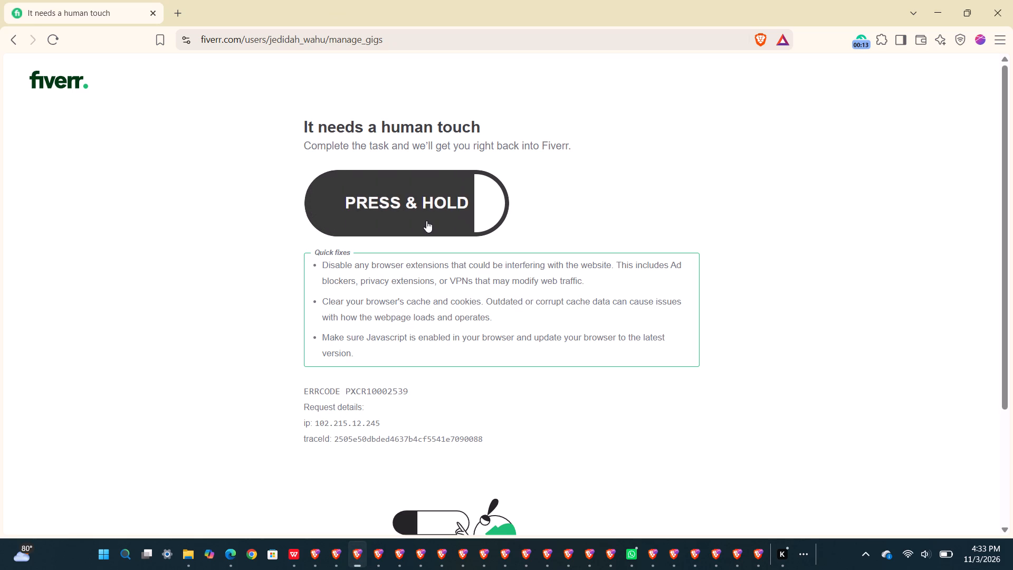
pyautogui.moveTo(426, 221); pyautogui.dragTo(412, 300)
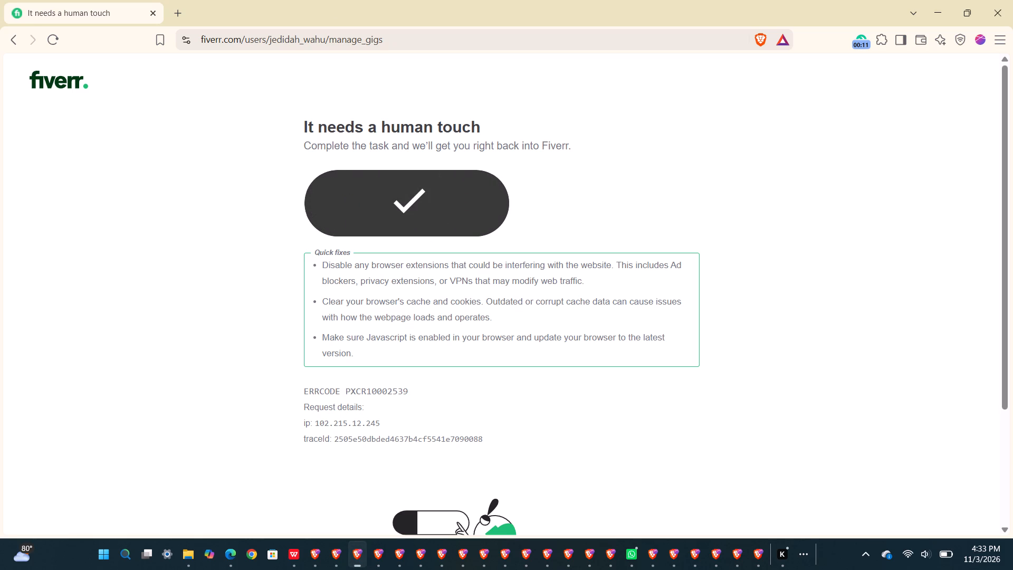
pyautogui.click(341, 560)
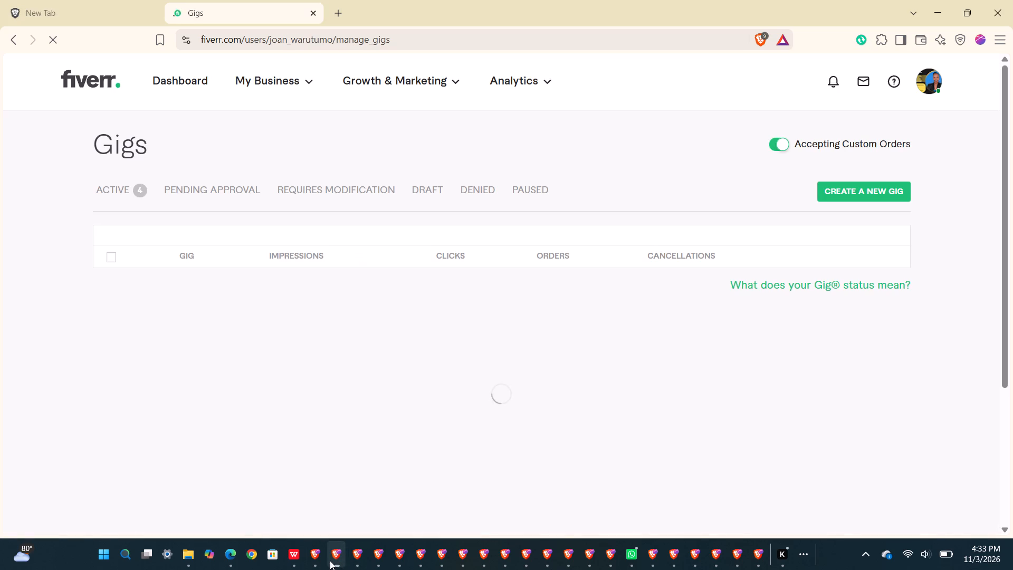
pyautogui.click(314, 559)
pyautogui.click(333, 557)
pyautogui.click(362, 555)
# Complete the human verification challenges in the fourth and fifth Brave windows.
pyautogui.click(379, 554)
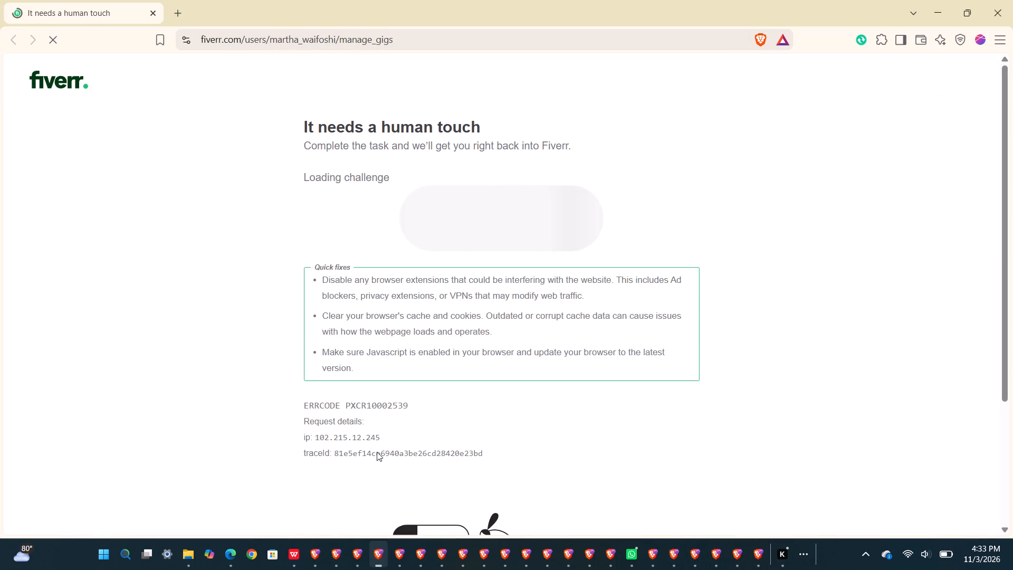
pyautogui.moveTo(389, 225); pyautogui.dragTo(403, 340)
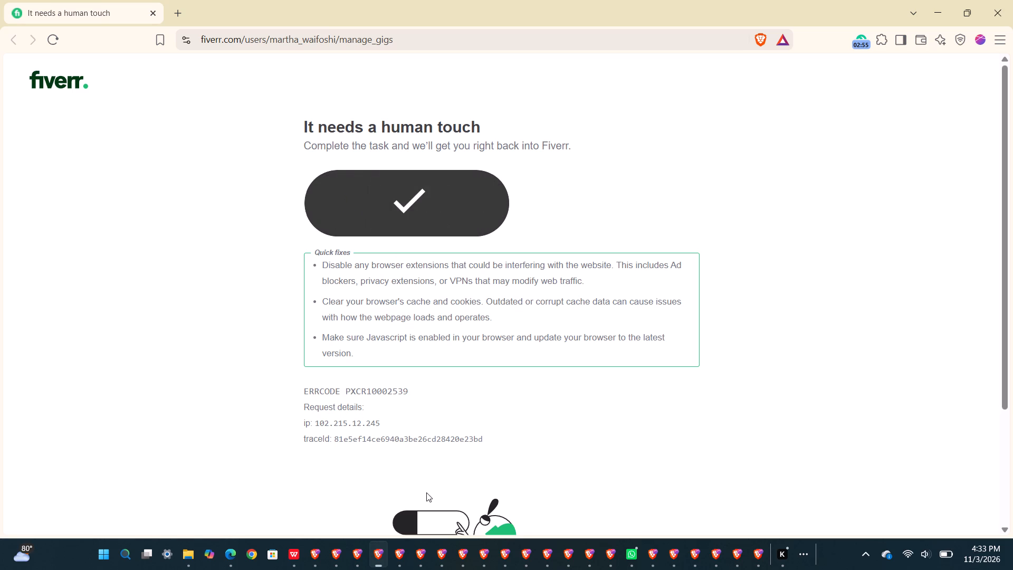
pyautogui.click(395, 558)
pyautogui.moveTo(401, 227); pyautogui.dragTo(453, 393)
# Check the sixth Brave window and complete the human verification challenges in the seventh and eighth windows.
pyautogui.click(421, 554)
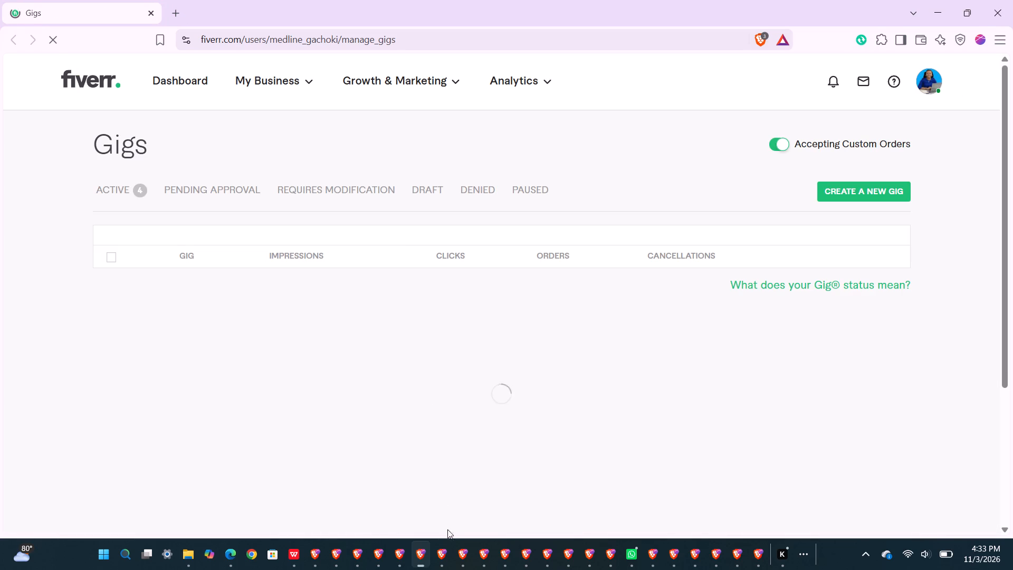
pyautogui.click(446, 557)
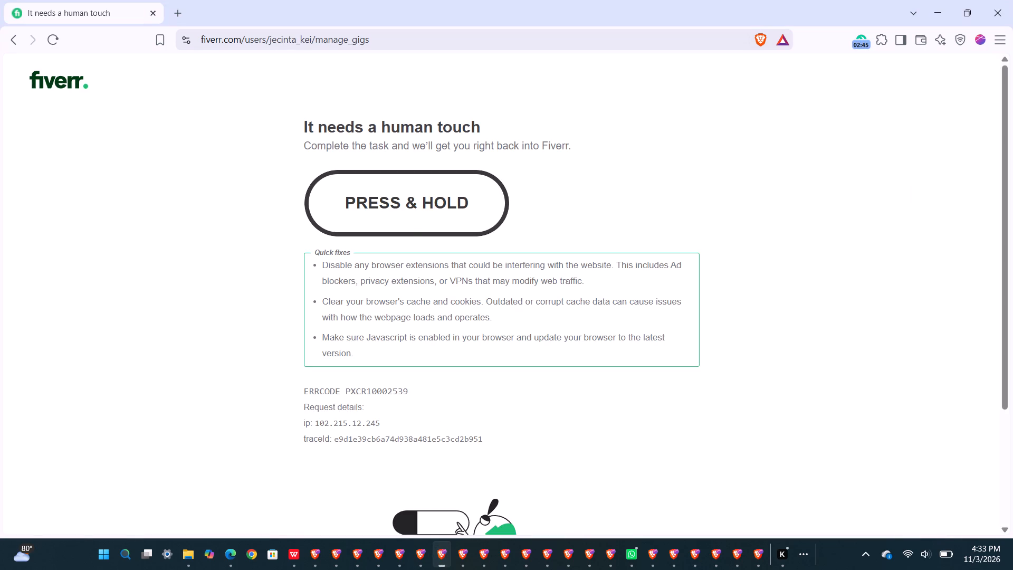
pyautogui.moveTo(412, 224); pyautogui.dragTo(448, 375)
pyautogui.click(466, 556)
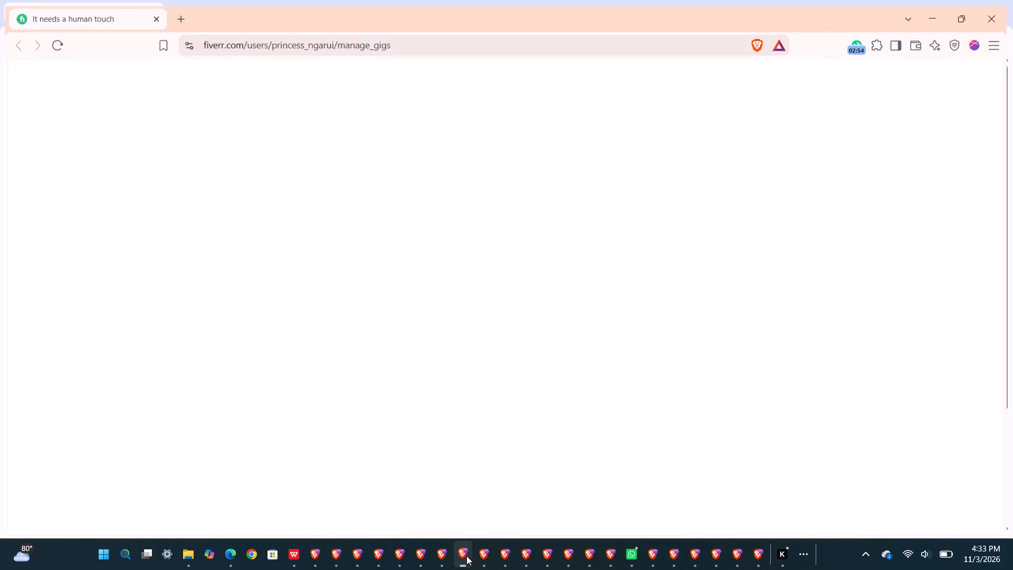
pyautogui.moveTo(425, 216); pyautogui.dragTo(456, 424)
# Check the ninth to twelfth Brave windows and complete the human verification challenges in the tenth and twelfth.
pyautogui.click(489, 560)
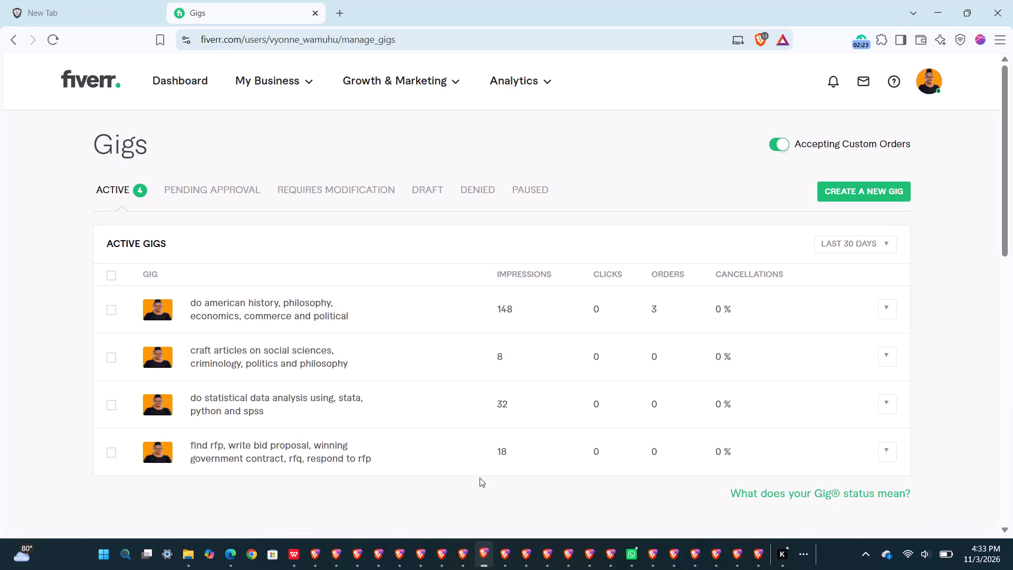
pyautogui.click(504, 555)
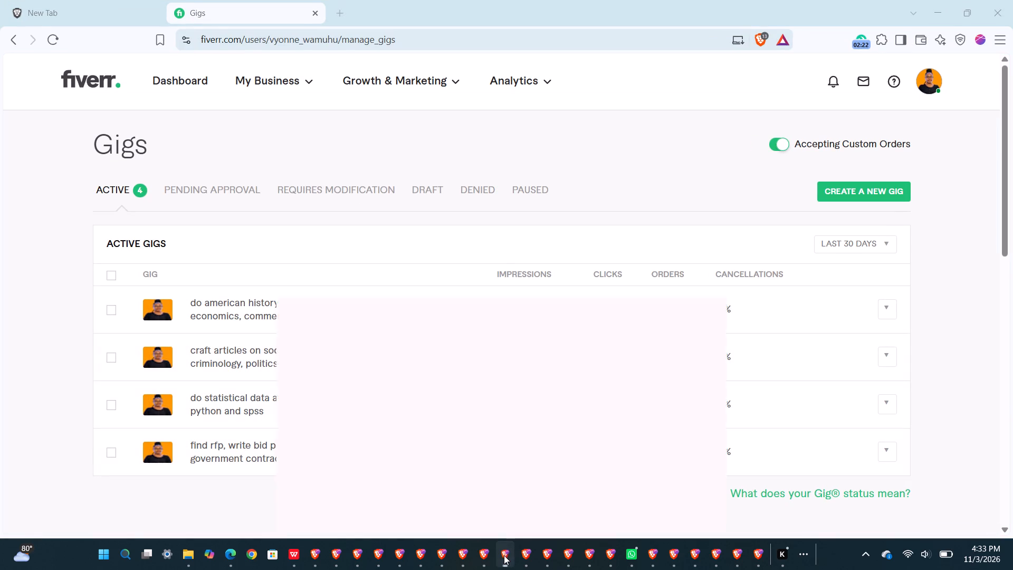
pyautogui.moveTo(404, 211); pyautogui.dragTo(445, 377)
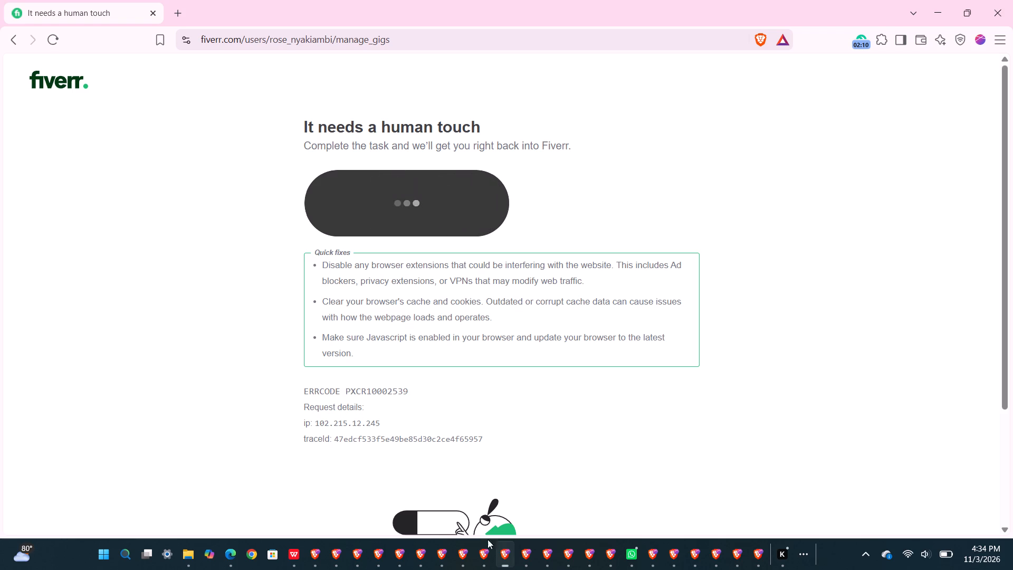
pyautogui.click(524, 559)
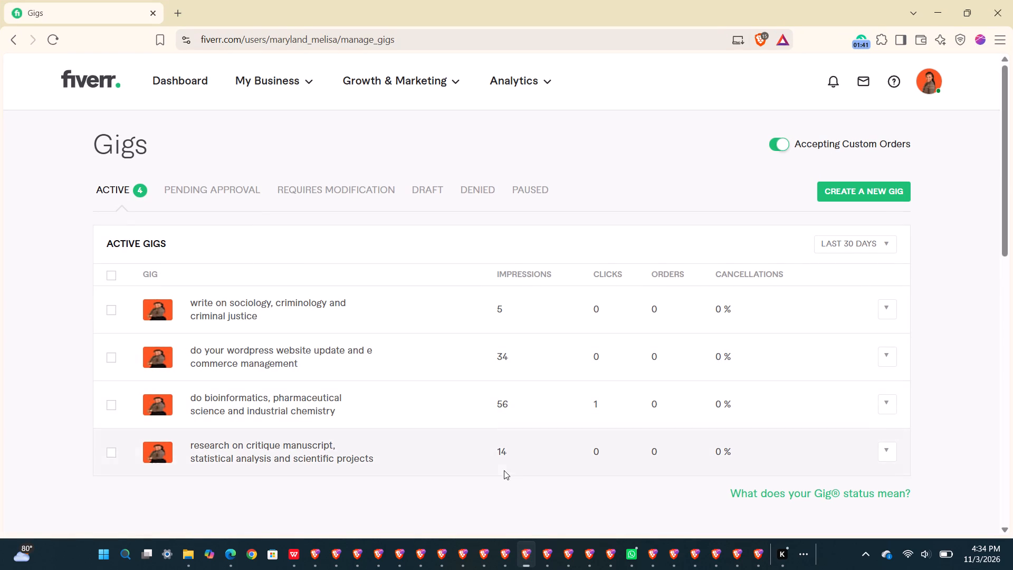
pyautogui.click(544, 555)
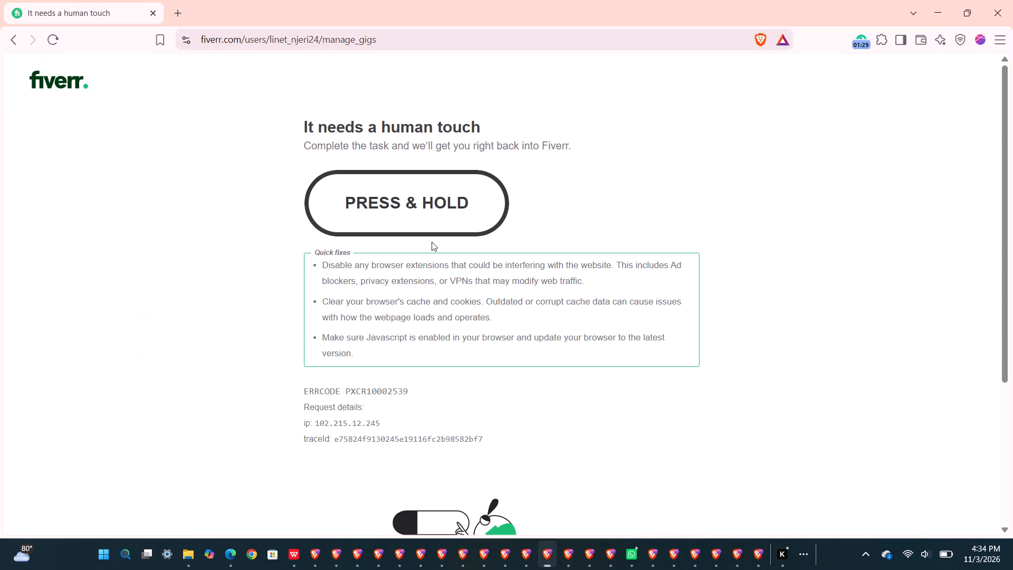
pyautogui.moveTo(430, 233); pyautogui.dragTo(530, 473)
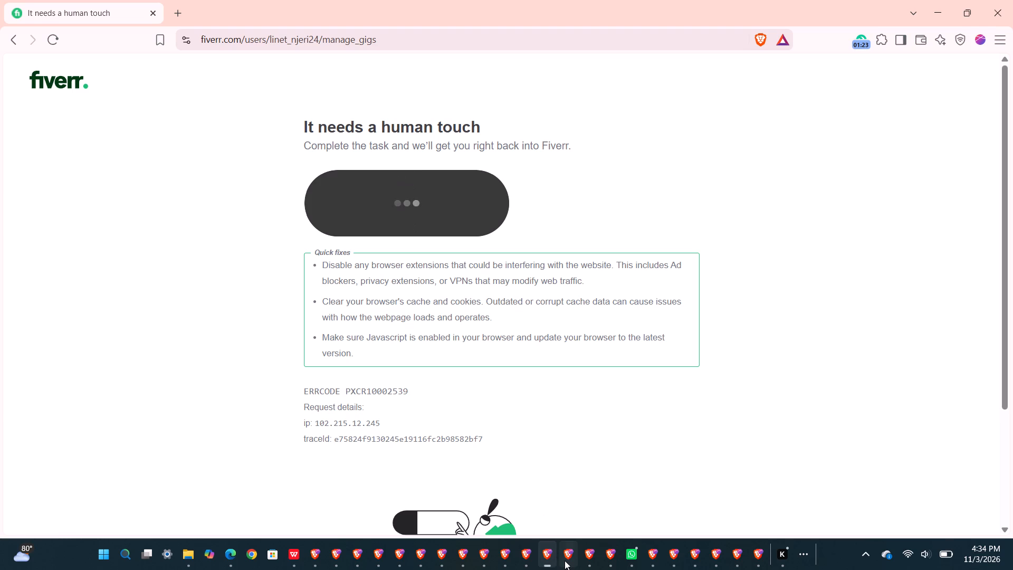
# Complete the human verification challenge in the thirteenth Brave window.
pyautogui.click(565, 560)
pyautogui.moveTo(404, 205); pyautogui.dragTo(402, 205)
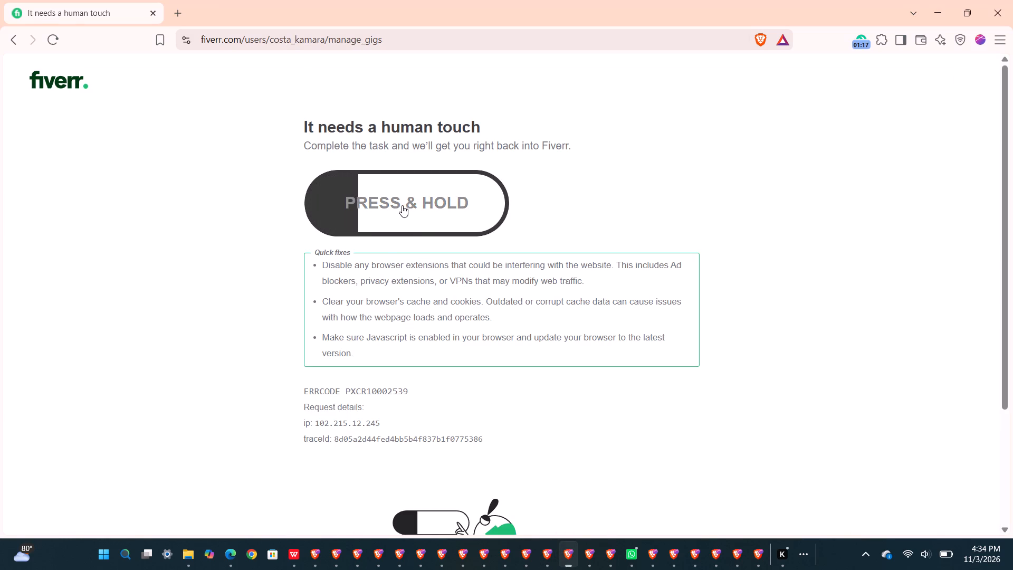
# Finish the press-and-hold human verification challenge on the Fiverr page in the thirteenth Brave window.
pyautogui.moveTo(402, 205); pyautogui.dragTo(397, 204)
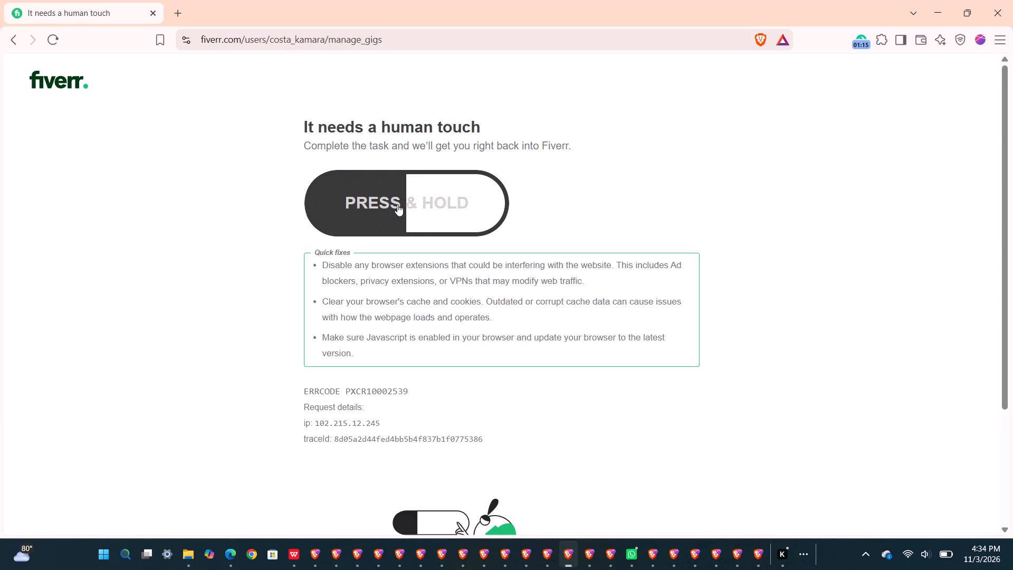
pyautogui.moveTo(397, 204); pyautogui.dragTo(396, 202)
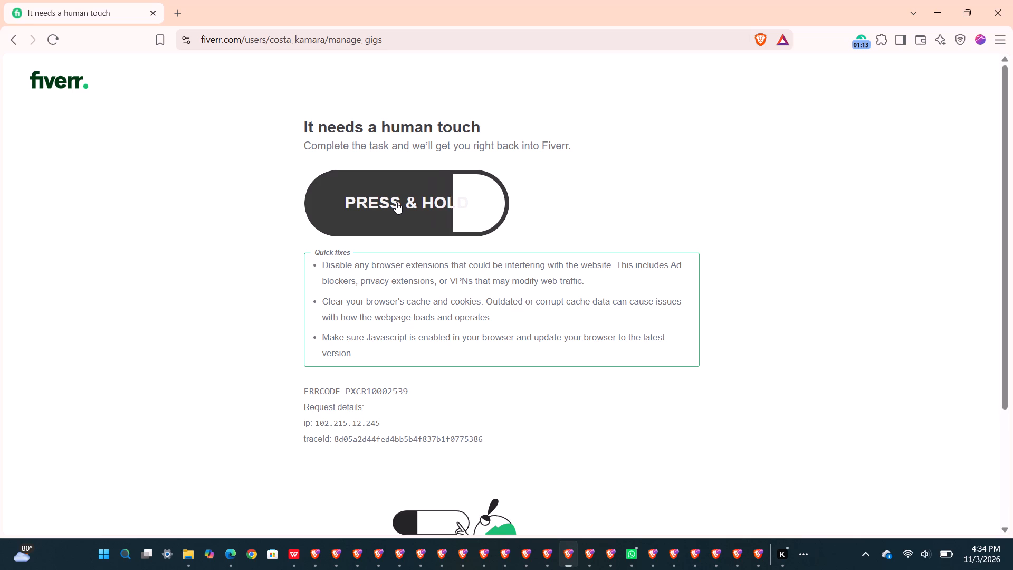
pyautogui.moveTo(396, 202); pyautogui.dragTo(397, 202)
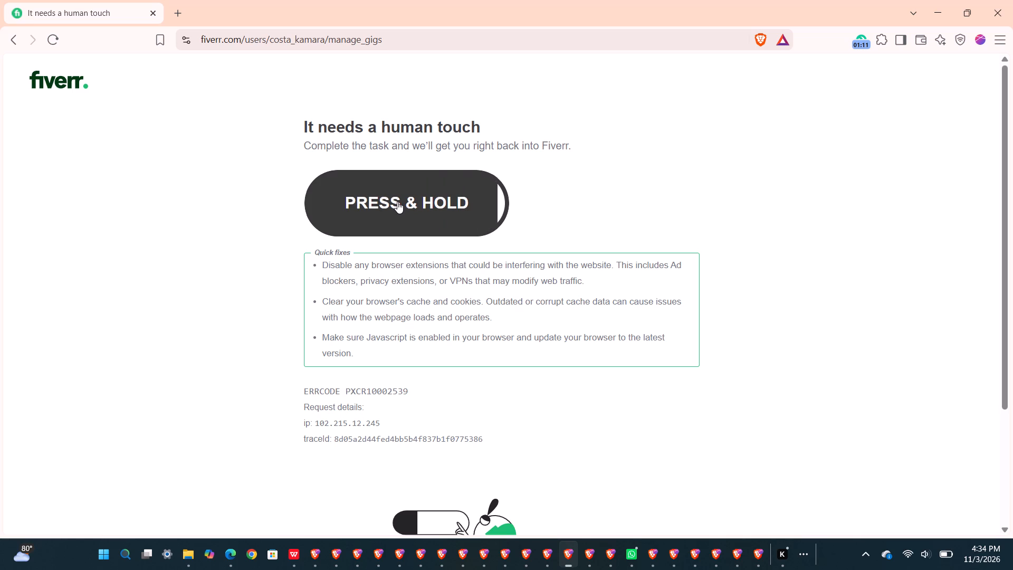
pyautogui.moveTo(397, 202); pyautogui.dragTo(454, 333)
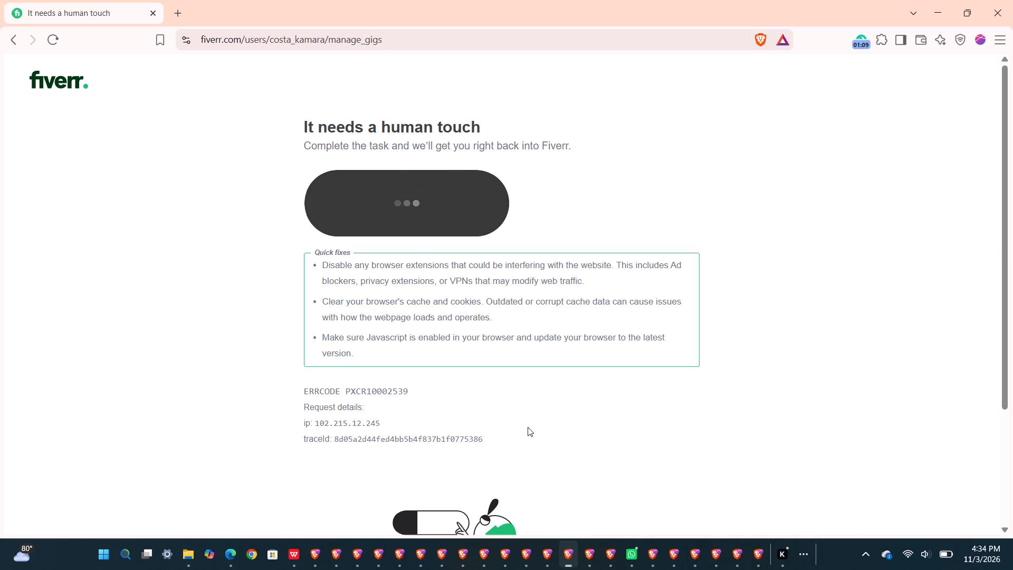
# Complete the press-and-hold human verification challenge on the Fiverr page in the fourteenth Brave window.
pyautogui.click(589, 554)
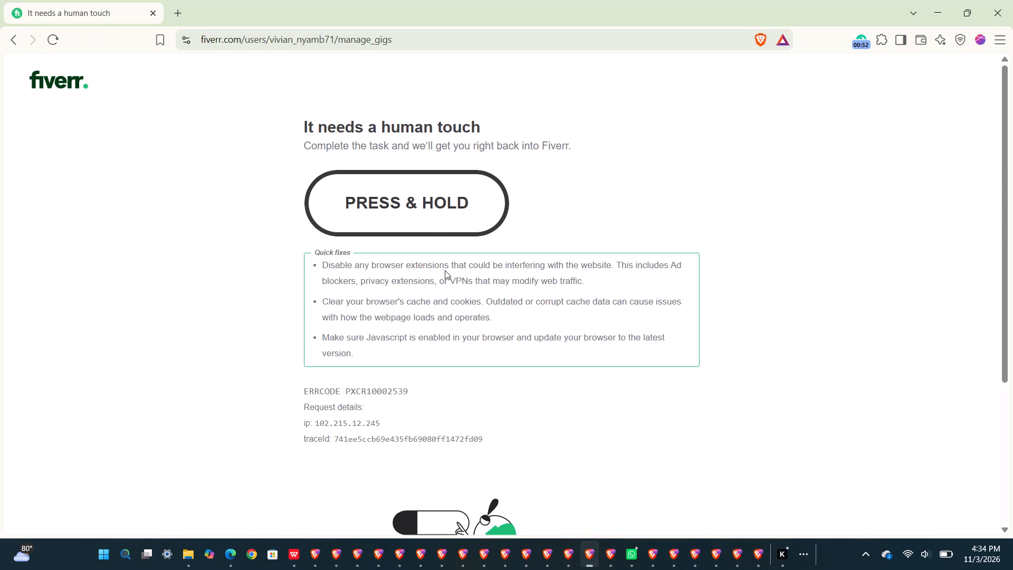
pyautogui.moveTo(425, 224); pyautogui.dragTo(423, 224)
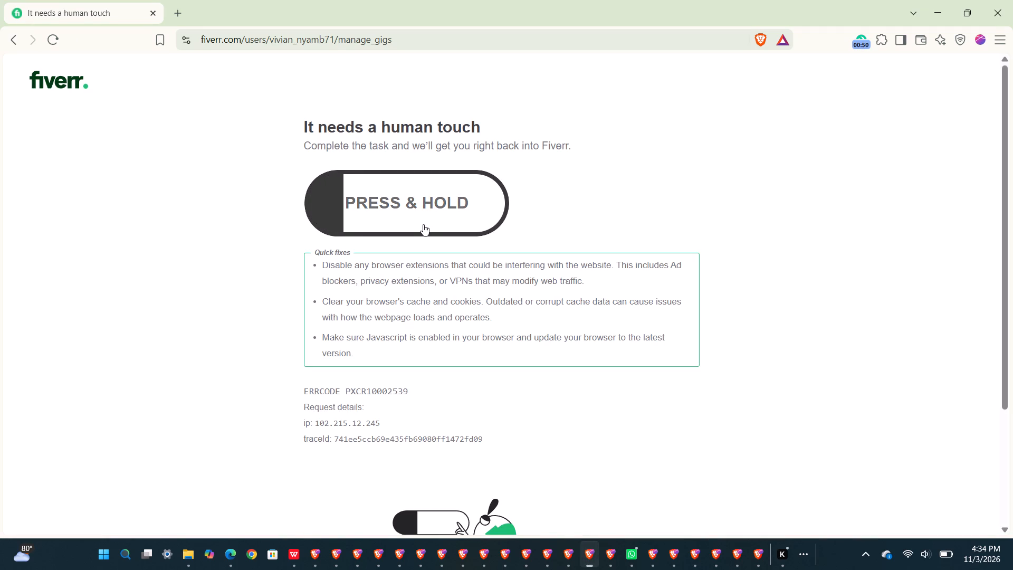
pyautogui.moveTo(423, 224); pyautogui.dragTo(423, 224)
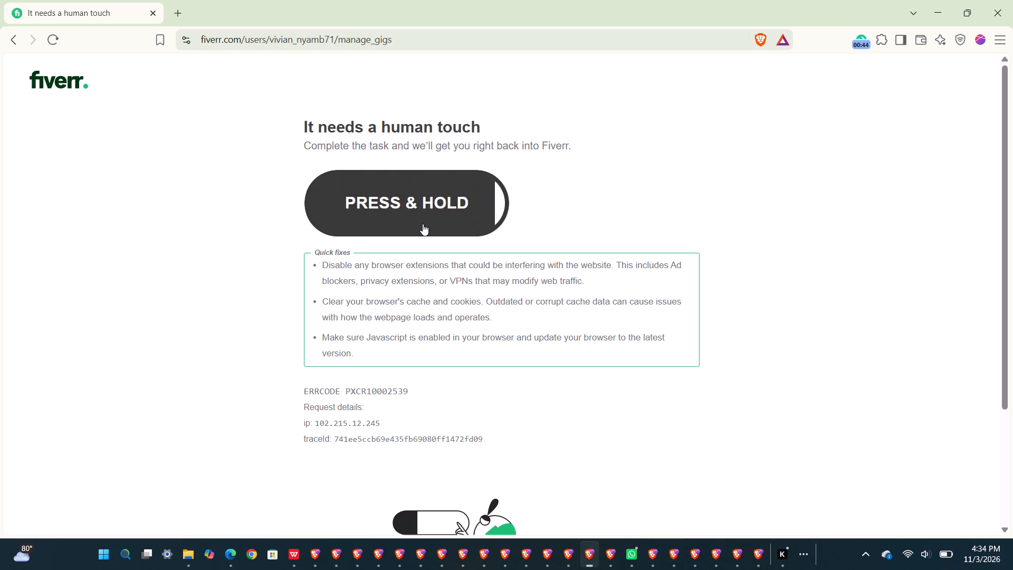
pyautogui.moveTo(423, 224); pyautogui.dragTo(422, 224)
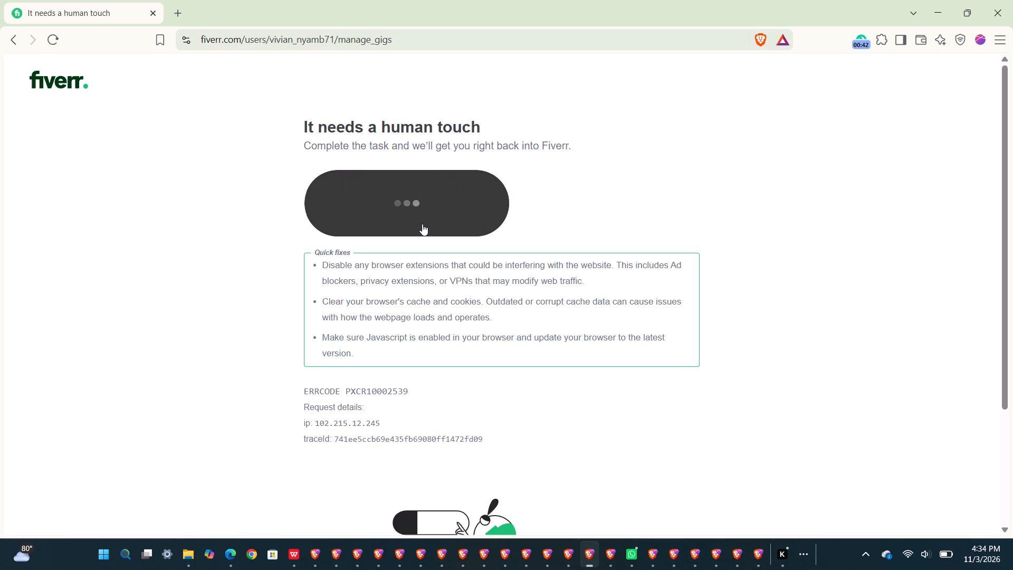
pyautogui.moveTo(422, 224); pyautogui.dragTo(447, 324)
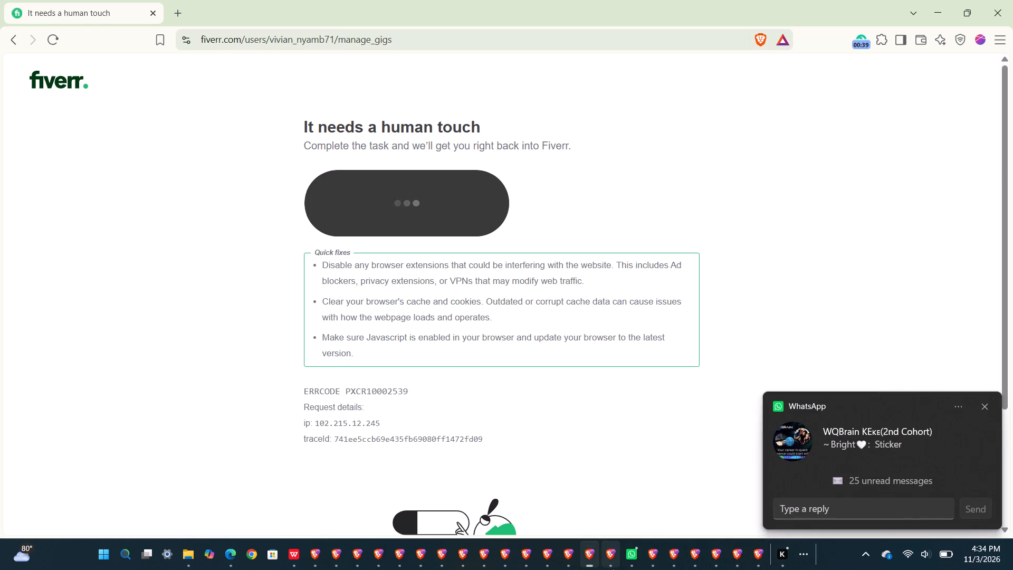
# Complete the press-and-hold human verification challenge on the Fiverr page in the fifteenth Brave window.
pyautogui.click(613, 568)
pyautogui.moveTo(440, 201); pyautogui.dragTo(439, 200)
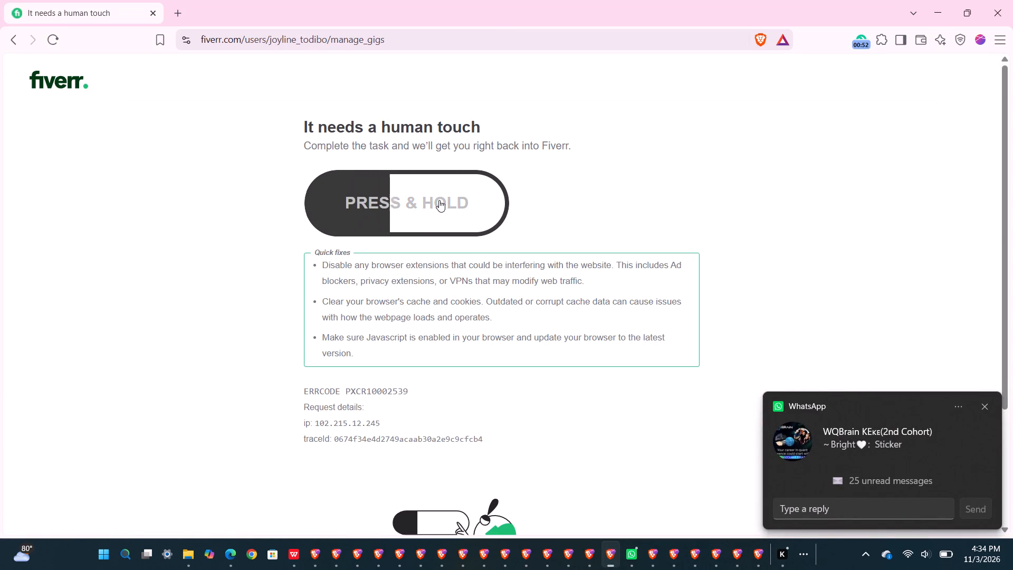
pyautogui.moveTo(439, 200); pyautogui.dragTo(438, 199)
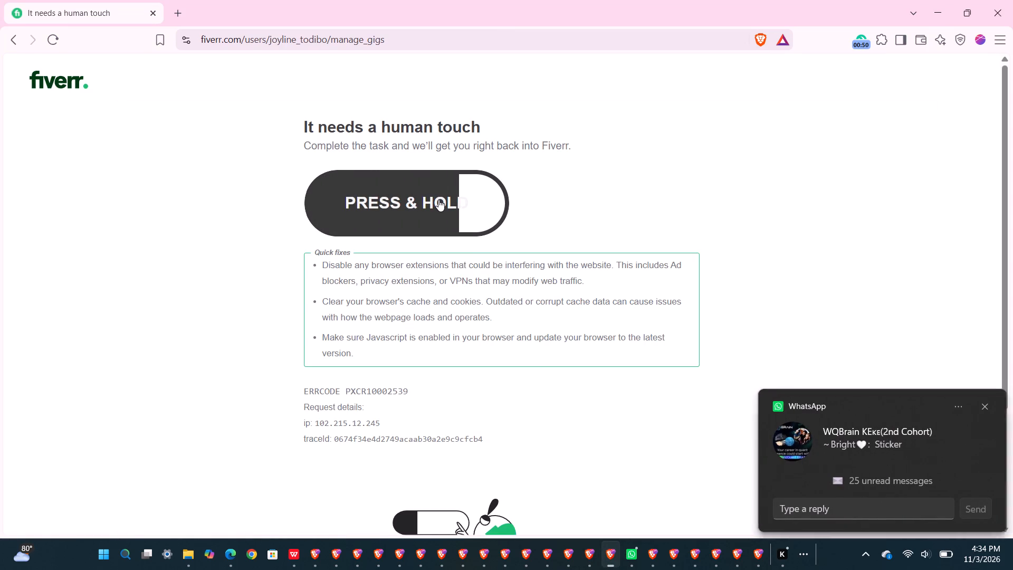
pyautogui.moveTo(438, 199); pyautogui.dragTo(495, 368)
# Check the Fiverr page in the sixteenth Brave window.
pyautogui.click(652, 559)
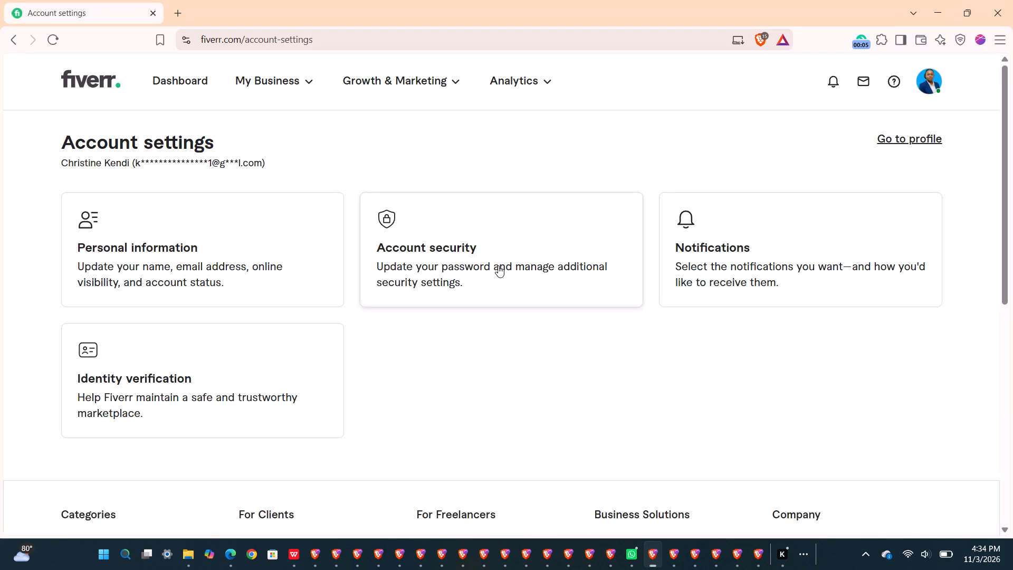
# In the sixteenth Brave window, leave the Fiverr account settings and open the account's Gigs page.
pyautogui.scroll(5, 480, 216)
pyautogui.click(282, 88)
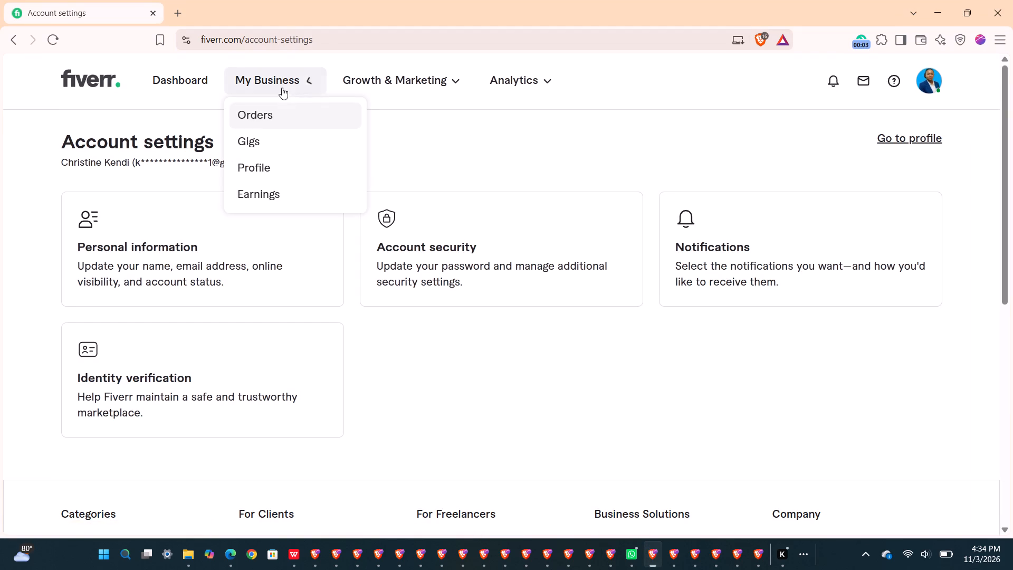
pyautogui.click(271, 145)
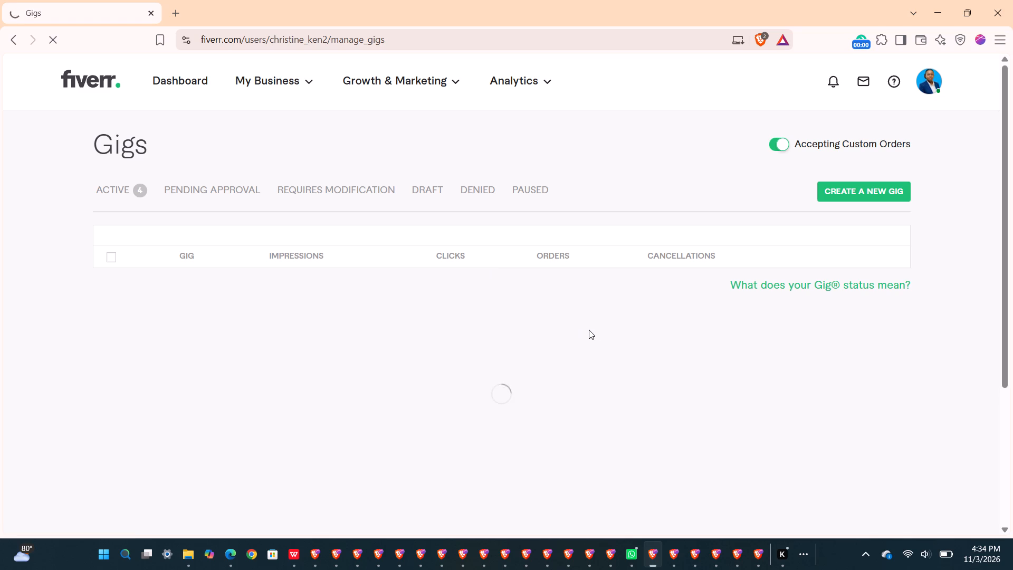
pyautogui.click(593, 331)
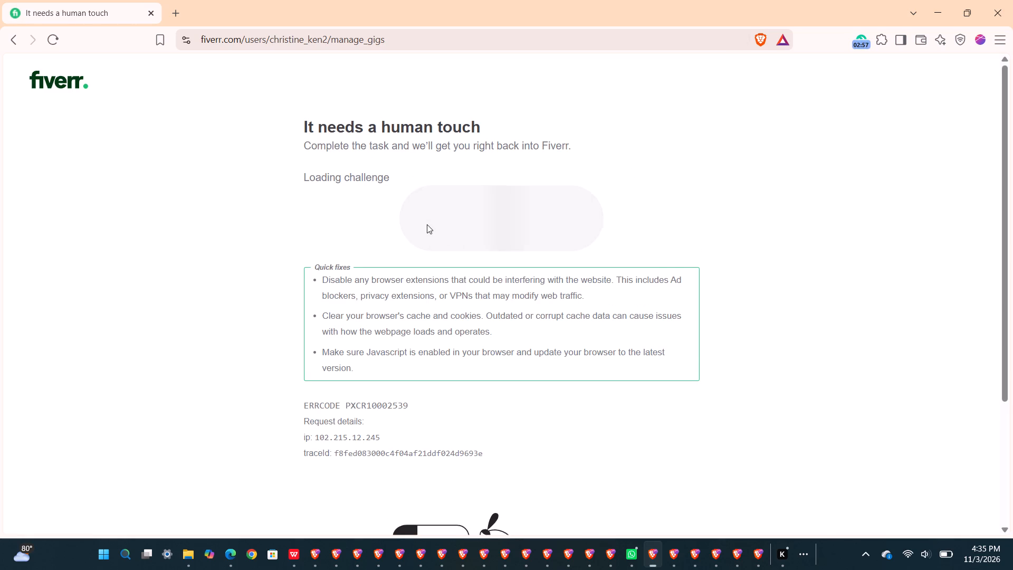
# Complete the human verification challenge for the Gigs page in the sixteenth Brave window.
pyautogui.moveTo(427, 224); pyautogui.dragTo(427, 224)
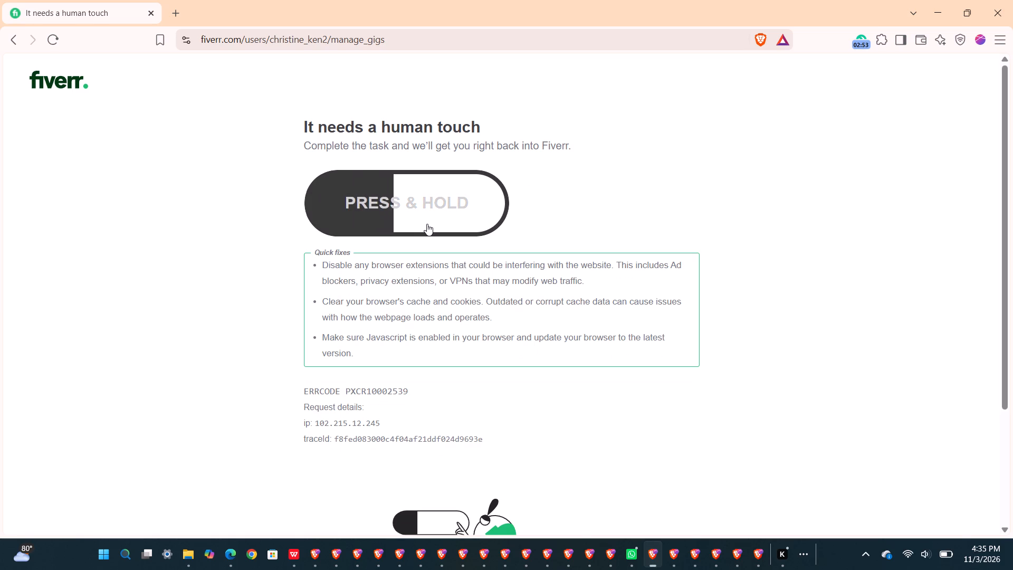
pyautogui.moveTo(427, 224); pyautogui.dragTo(426, 223)
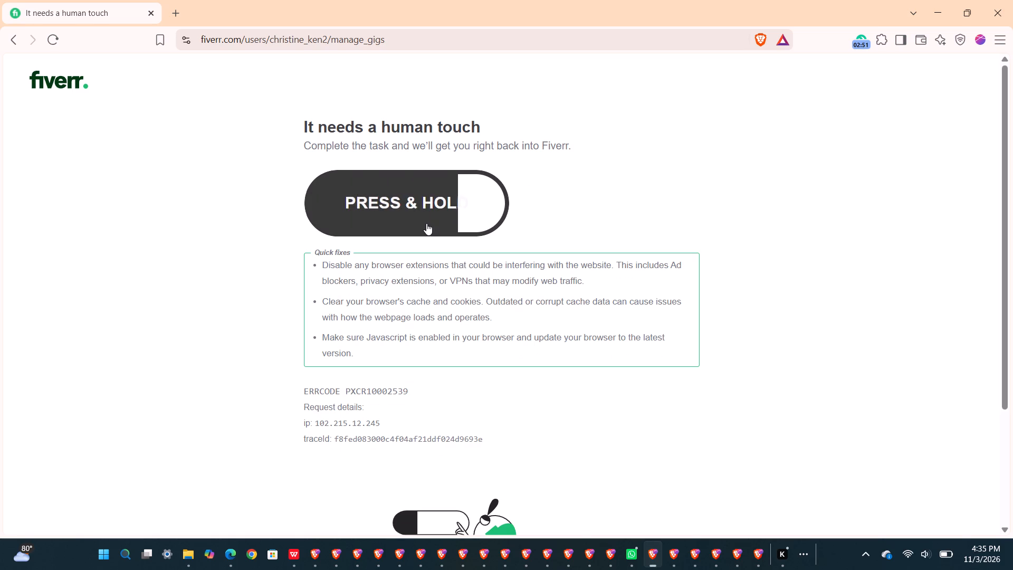
pyautogui.moveTo(426, 223); pyautogui.dragTo(455, 262)
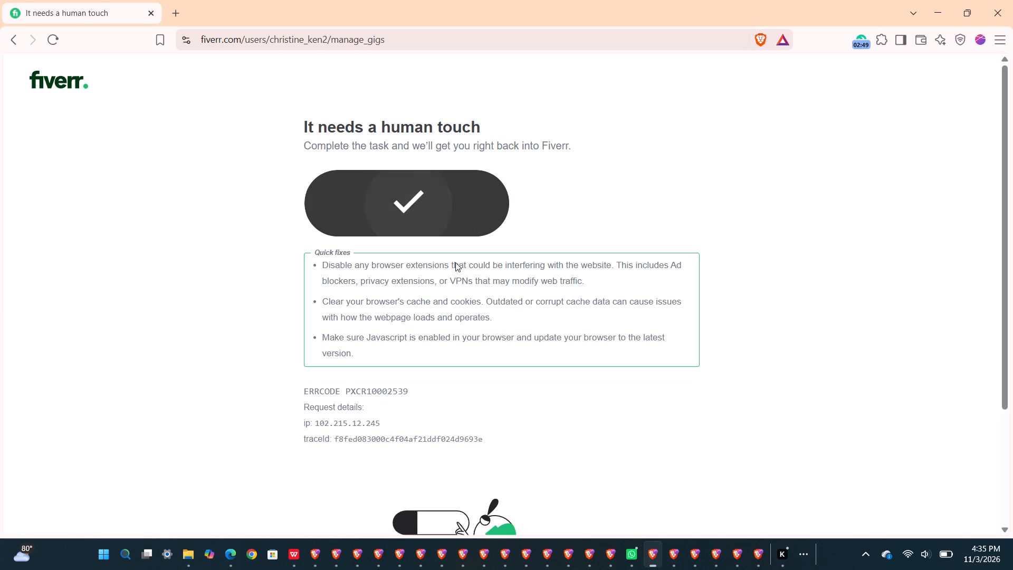
pyautogui.moveTo(455, 262); pyautogui.dragTo(506, 368)
# Complete the human verification challenge for the Fiverr Gigs page in the seventeenth Brave window.
pyautogui.click(668, 553)
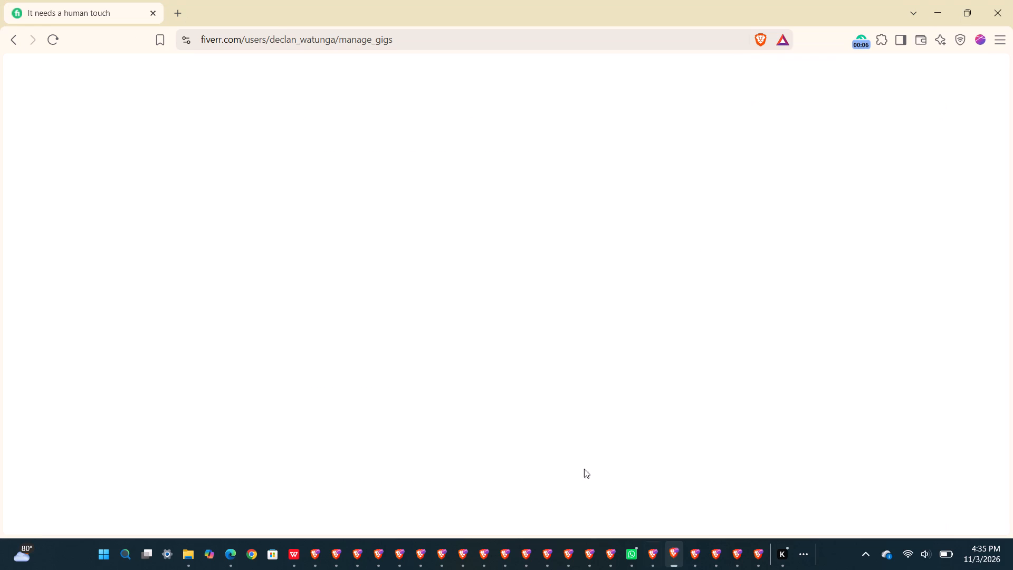
pyautogui.click(417, 205)
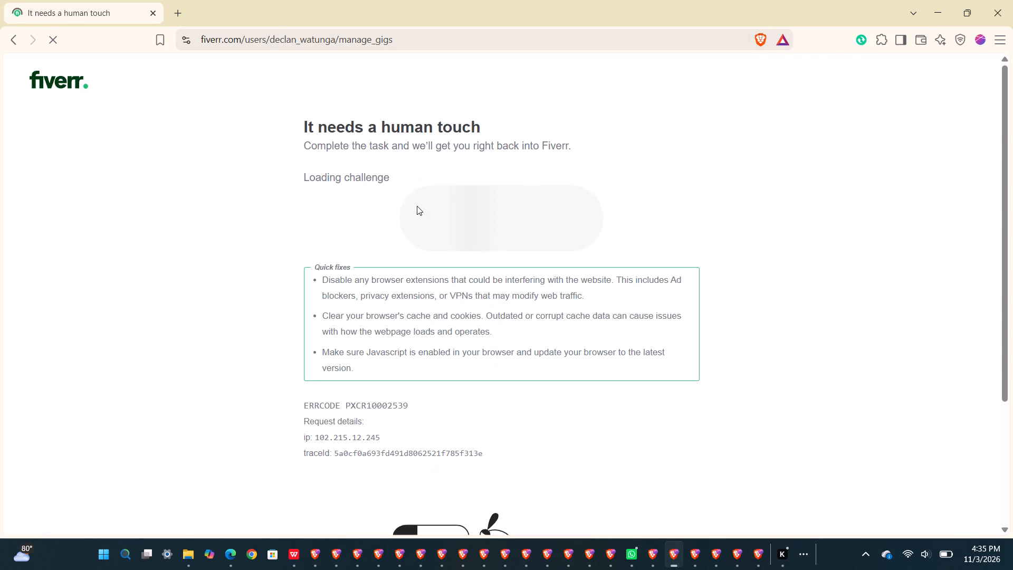
pyautogui.tripleClick(418, 208)
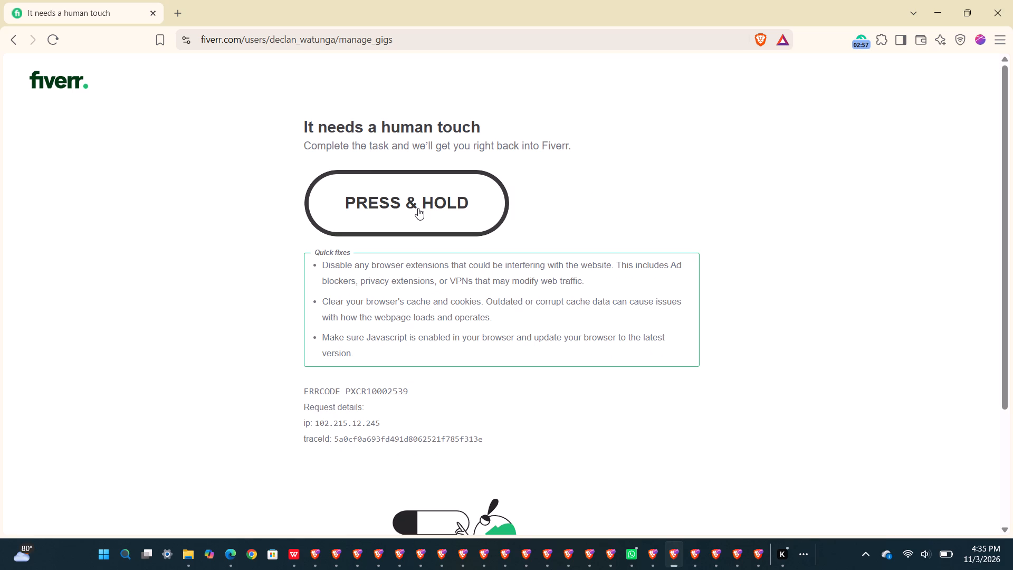
pyautogui.moveTo(418, 208); pyautogui.dragTo(423, 208)
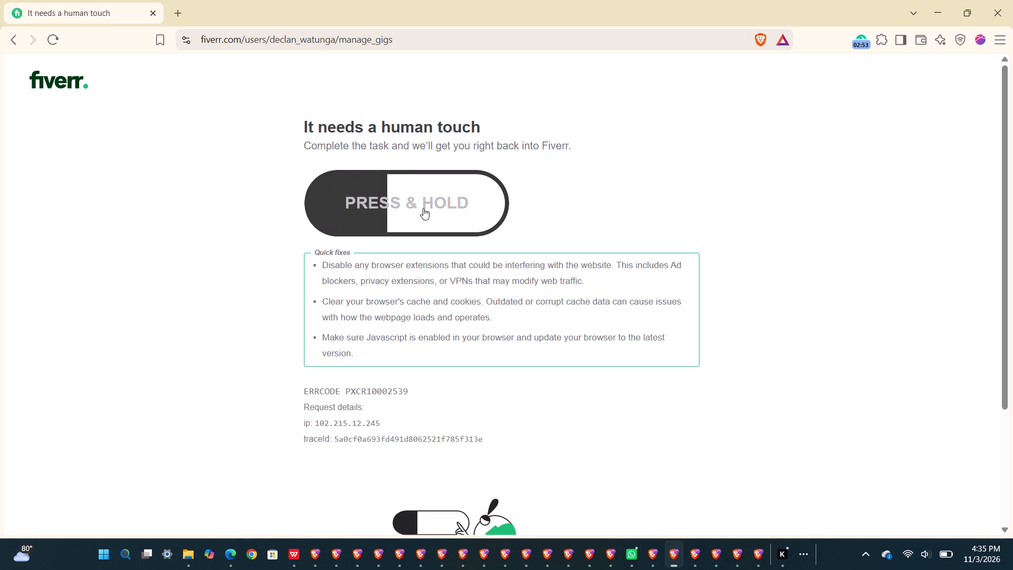
pyautogui.moveTo(423, 208); pyautogui.dragTo(423, 207)
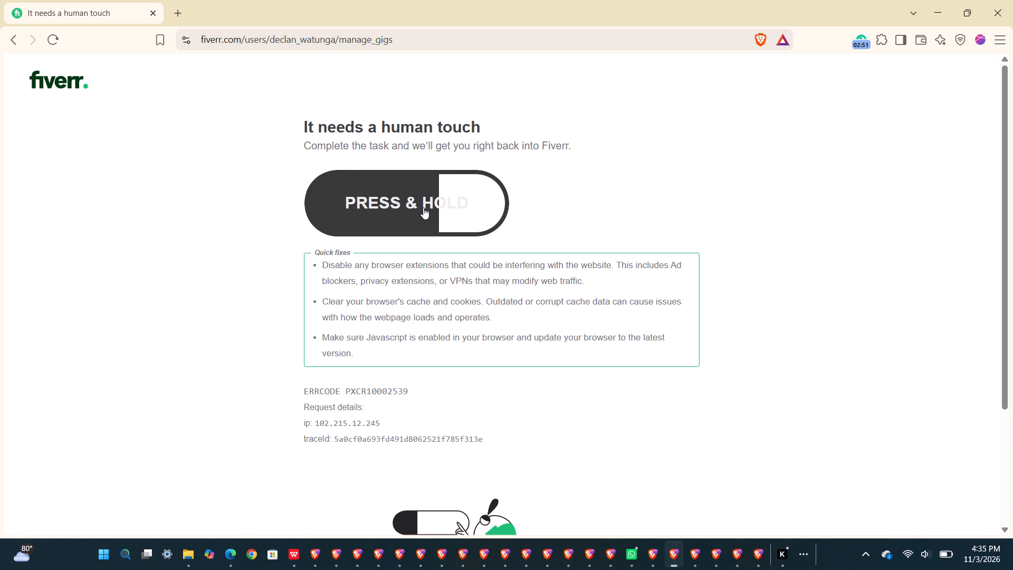
pyautogui.moveTo(423, 207); pyautogui.dragTo(423, 206)
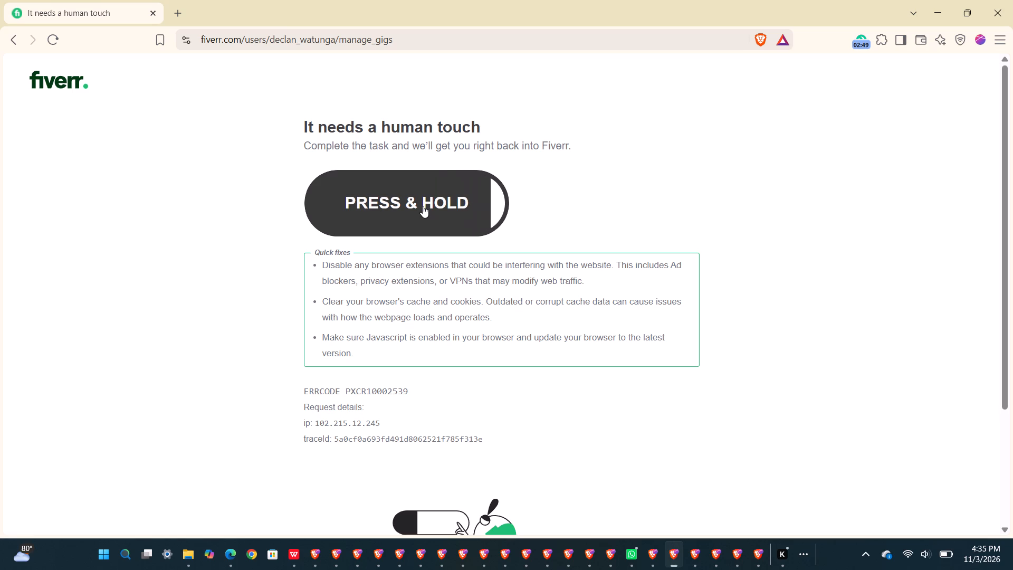
pyautogui.moveTo(423, 206); pyautogui.dragTo(572, 431)
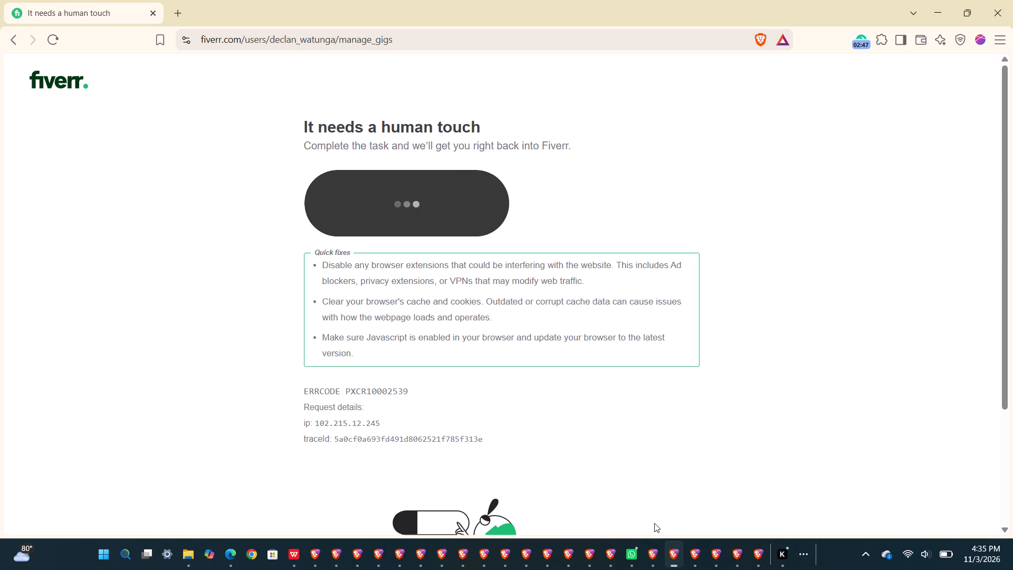
# Complete the human verification challenge for the Fiverr Gigs page in the eighteenth Brave window.
pyautogui.click(695, 554)
pyautogui.moveTo(444, 200); pyautogui.dragTo(544, 401)
# Complete the human verification challenge in the nineteenth Brave window.
pyautogui.click(719, 553)
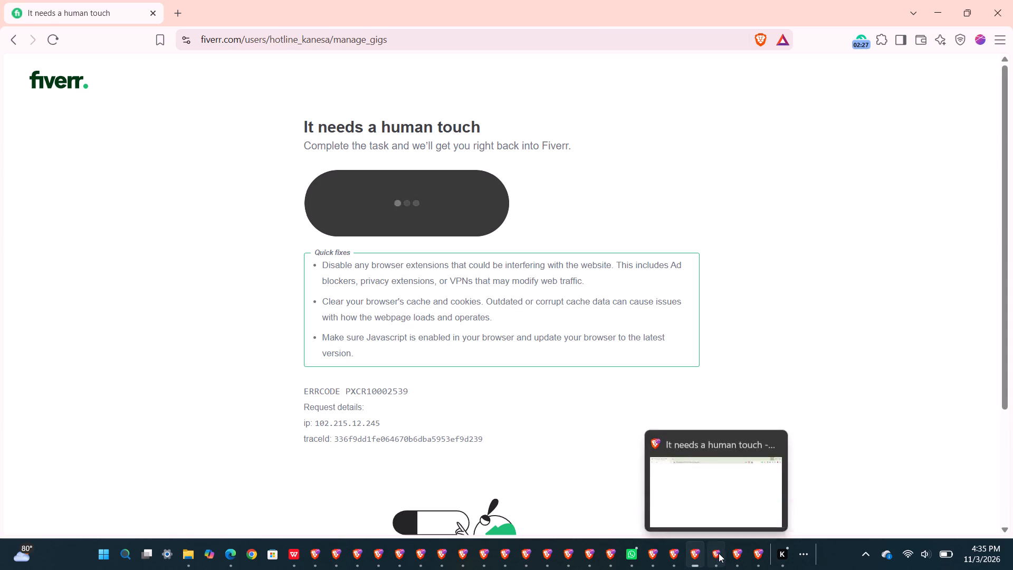